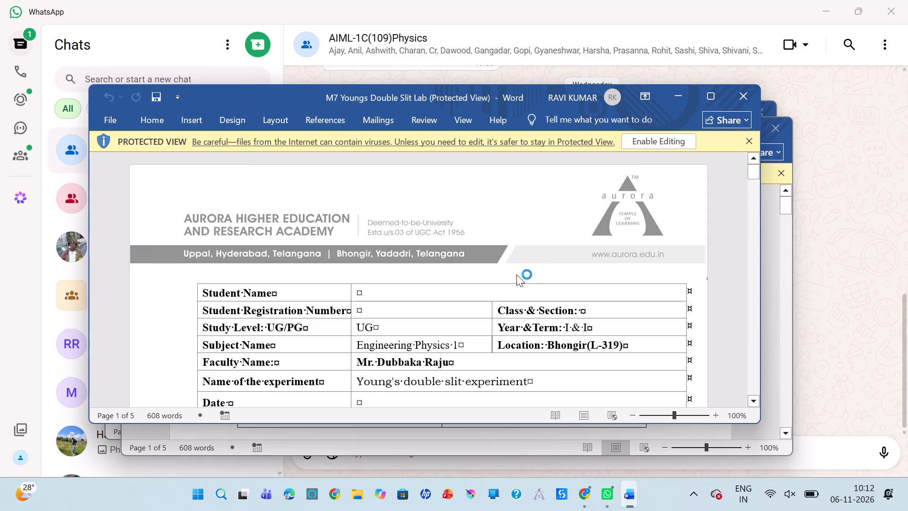
Close the two open five-page Word document windows, including M7 Youngs Double Slit Lab, leaving the four-page document open.
scroll(384, 300, down, 2)
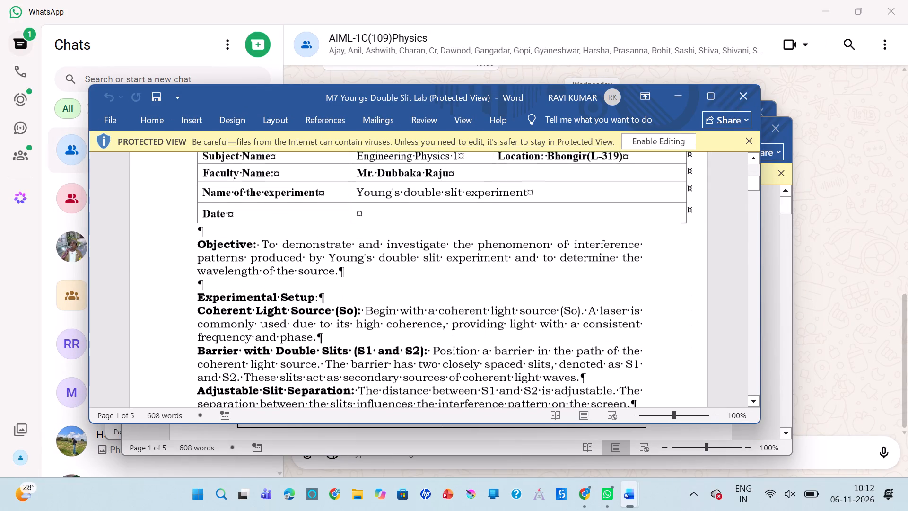
scroll(384, 300, down, 1)
scroll(384, 300, up, 3)
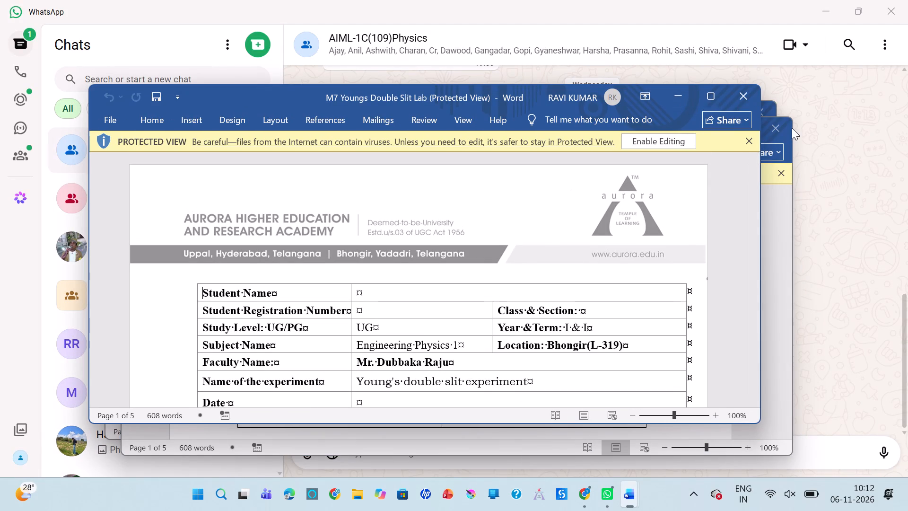
click(778, 125)
click(750, 95)
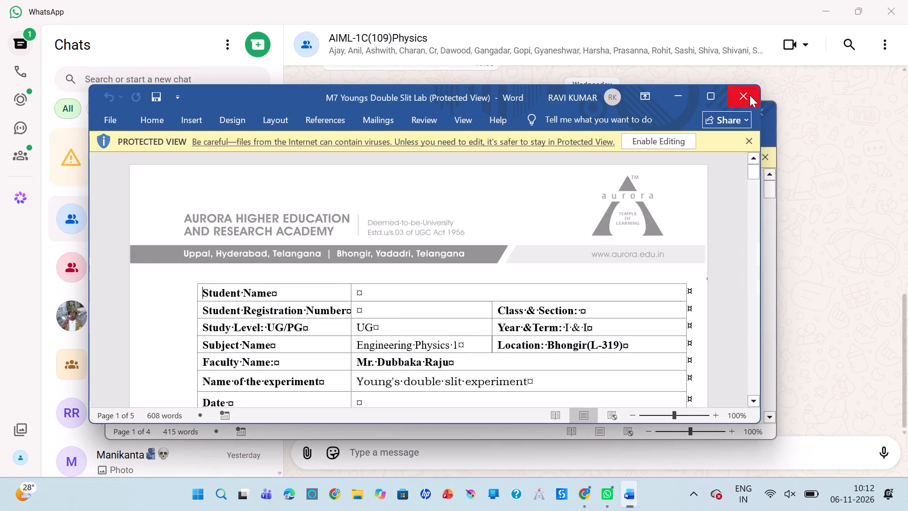
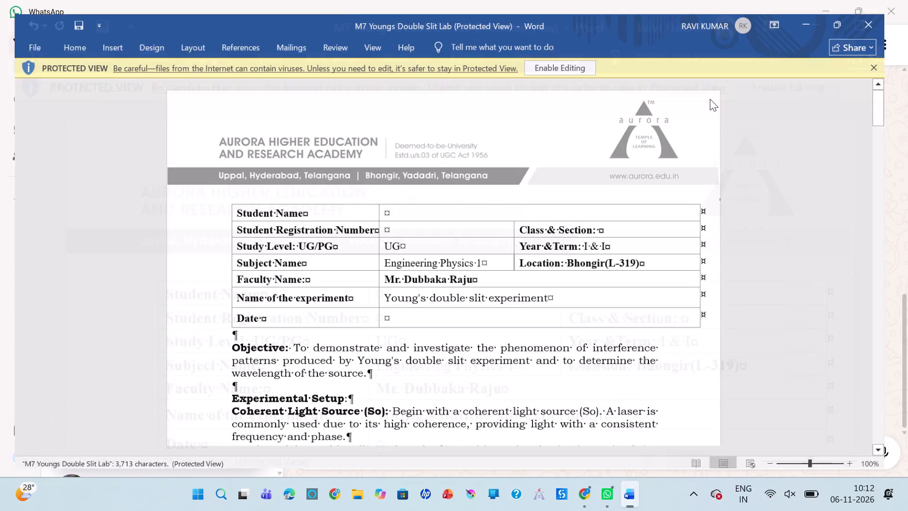
Look through the M7 Youngs Double Slit Lab document, from the student details table to the Result and Discussion sections.
scroll(419, 419, down, 4)
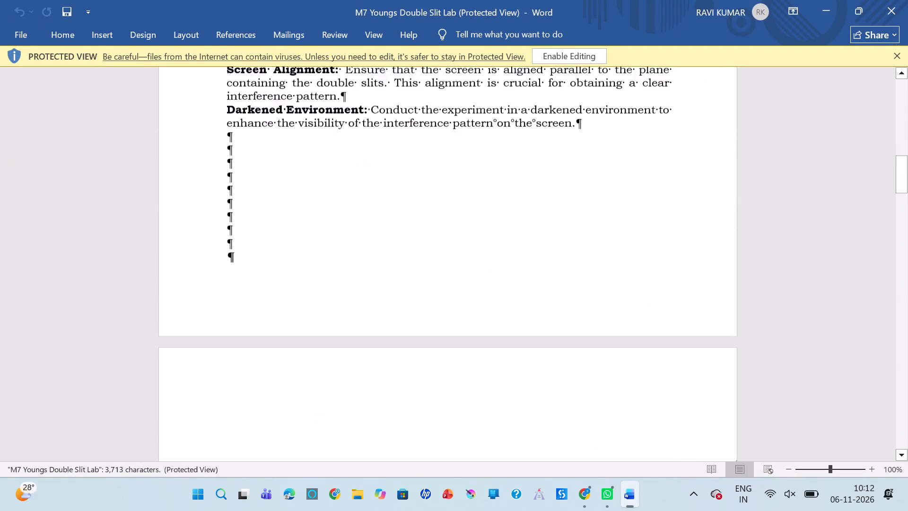
scroll(419, 419, up, 4)
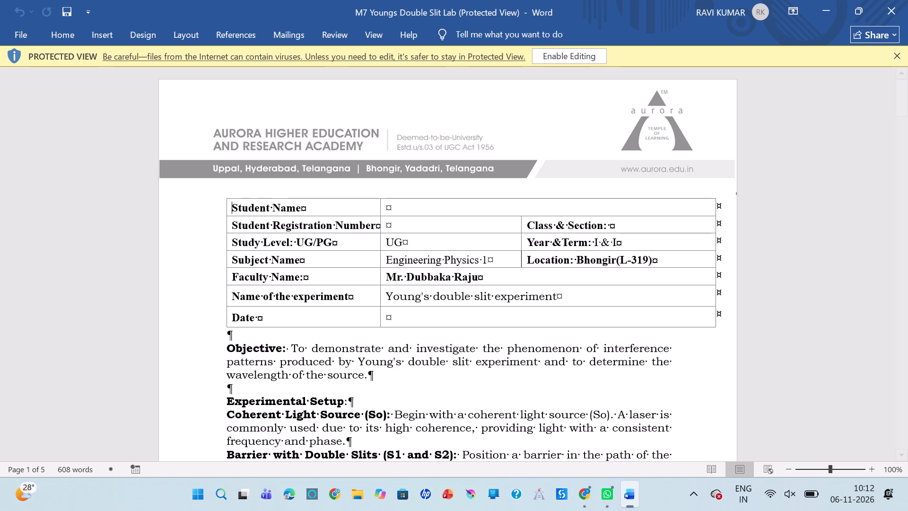
scroll(419, 419, down, 5)
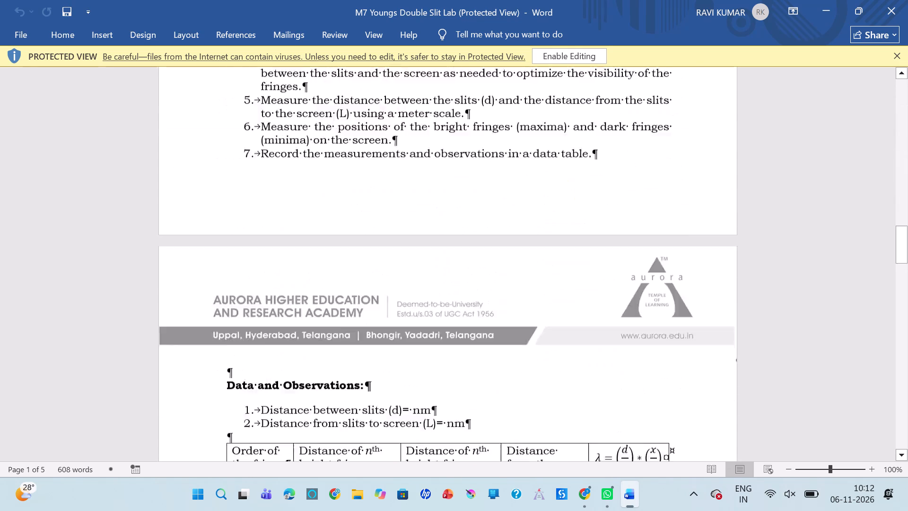
scroll(419, 419, down, 1)
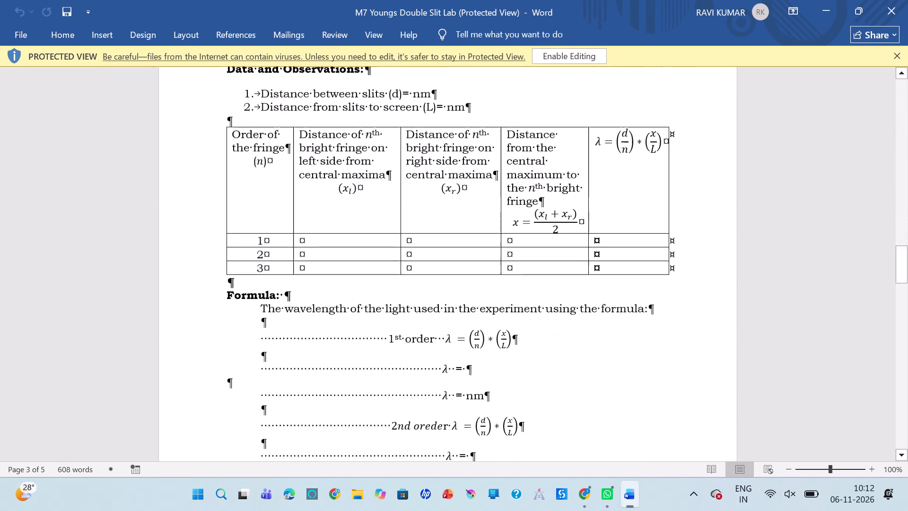
scroll(419, 419, down, 4)
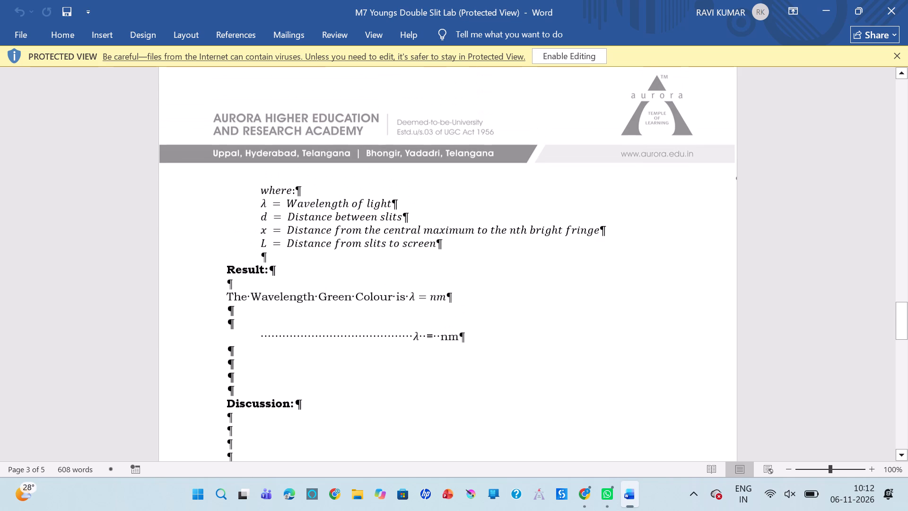
scroll(419, 419, up, 7)
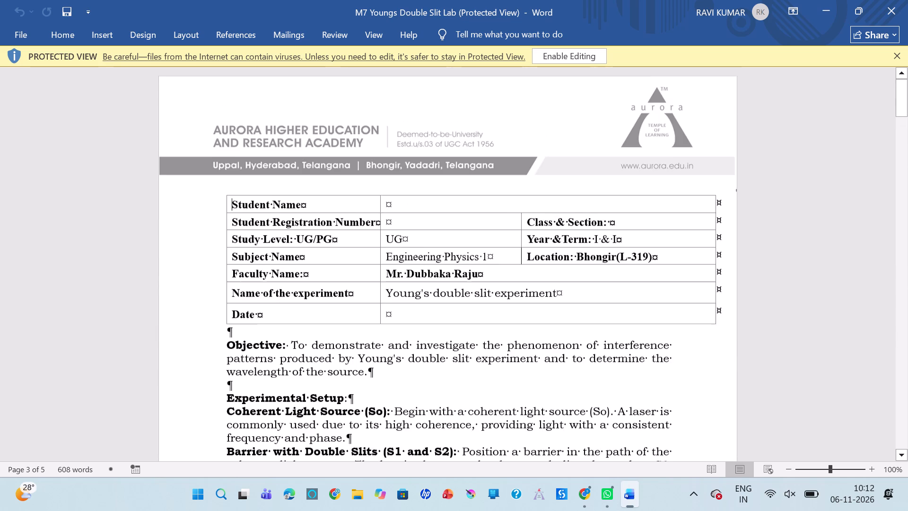
scroll(419, 419, down, 5)
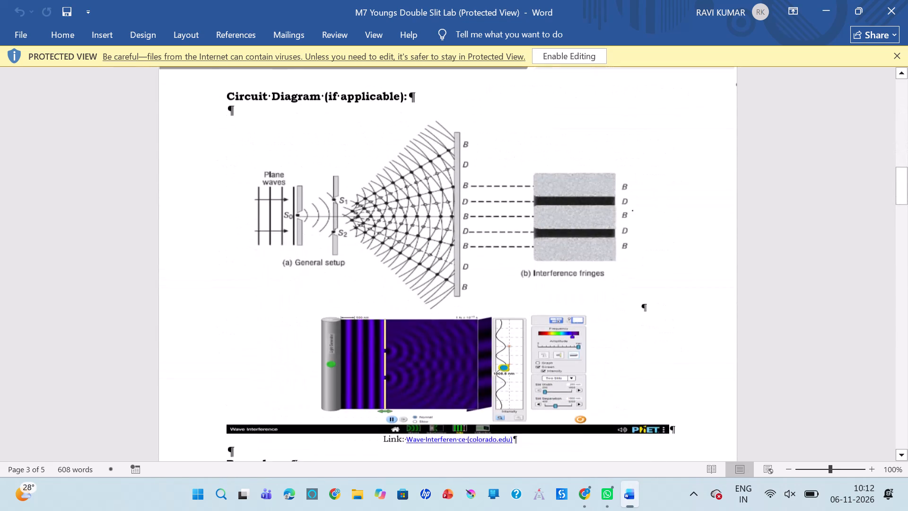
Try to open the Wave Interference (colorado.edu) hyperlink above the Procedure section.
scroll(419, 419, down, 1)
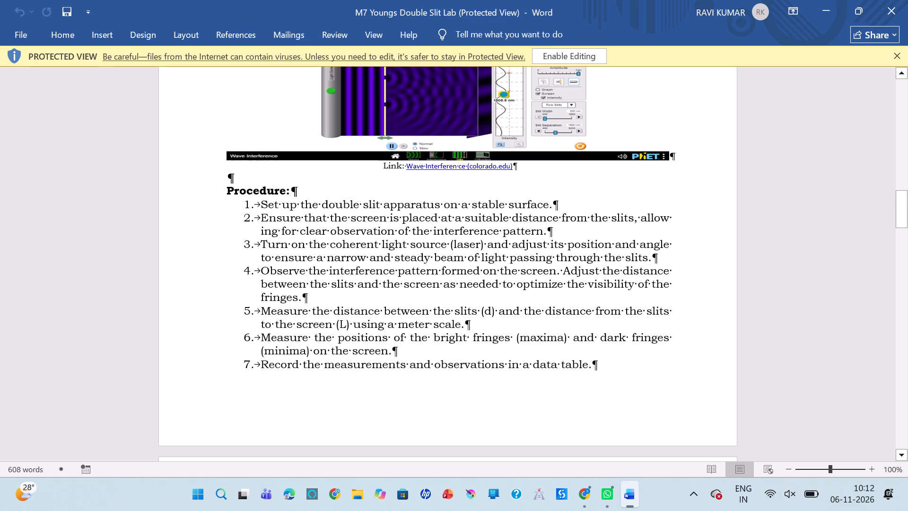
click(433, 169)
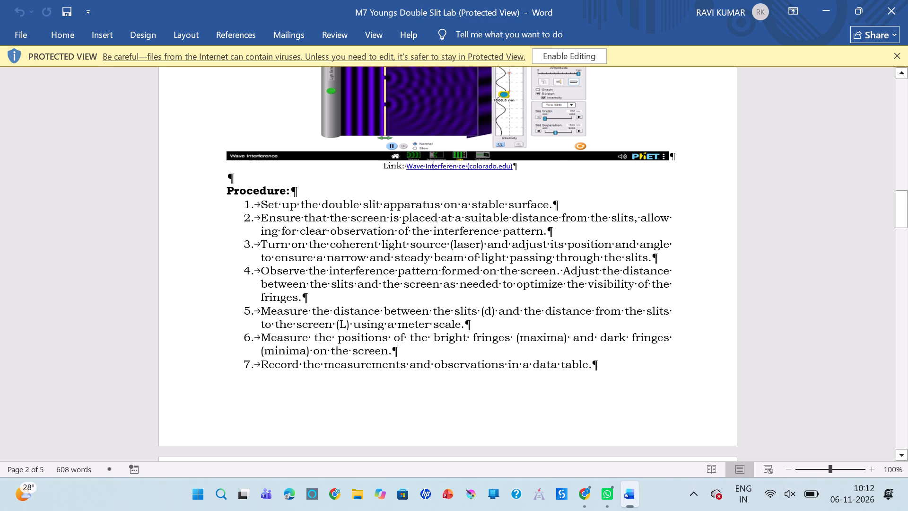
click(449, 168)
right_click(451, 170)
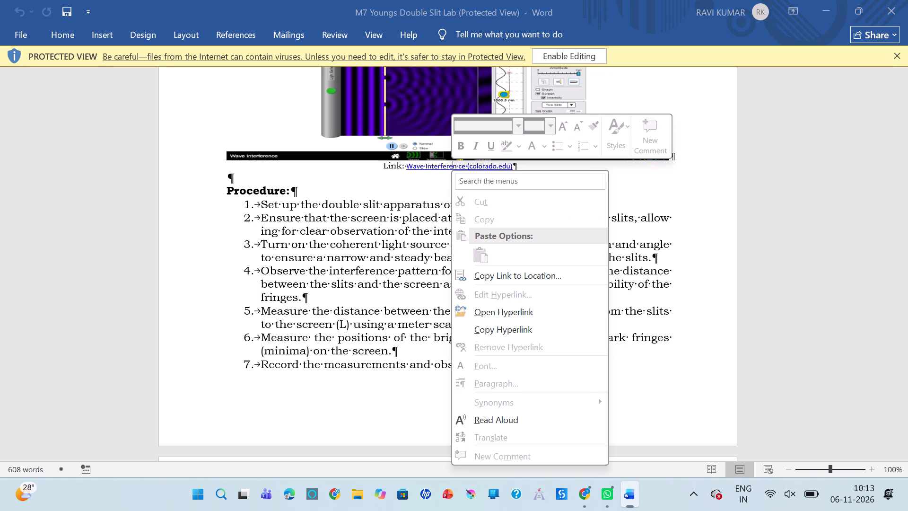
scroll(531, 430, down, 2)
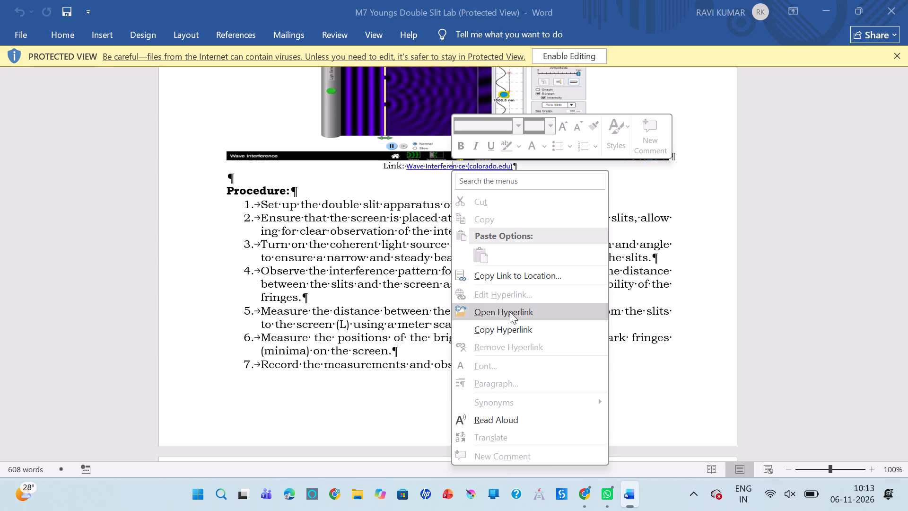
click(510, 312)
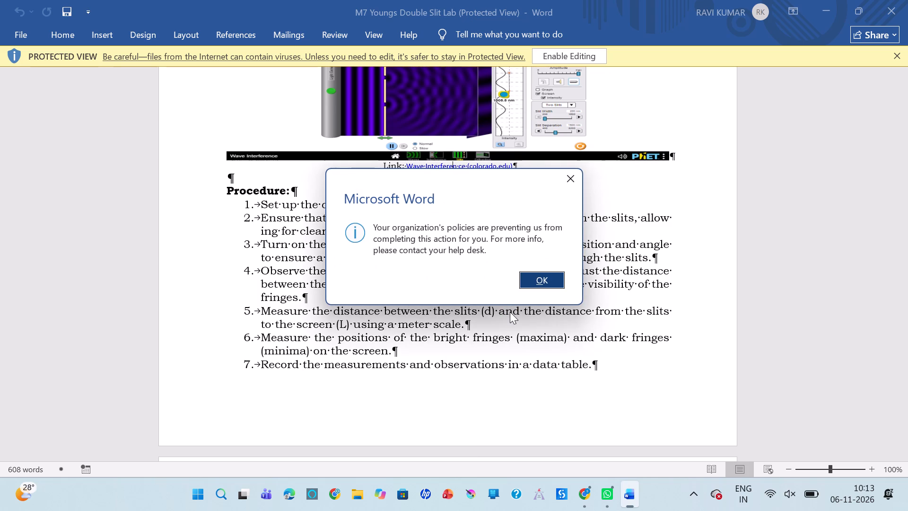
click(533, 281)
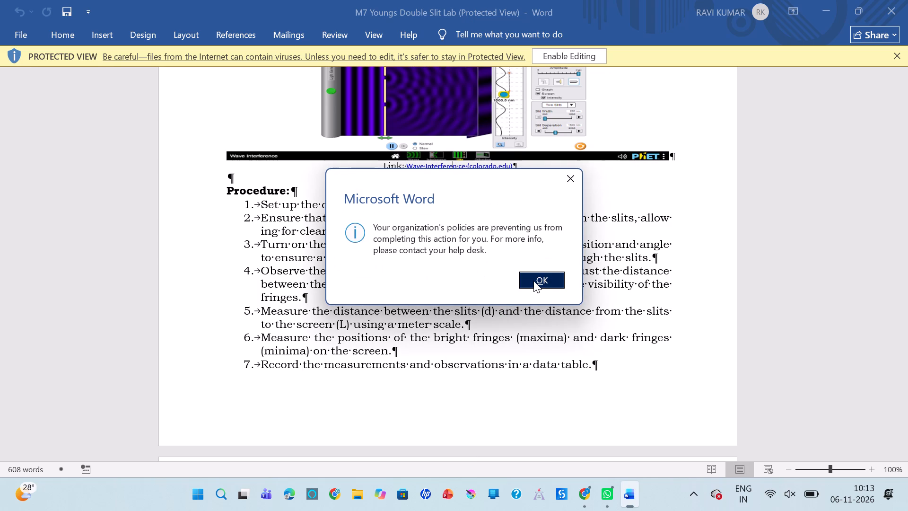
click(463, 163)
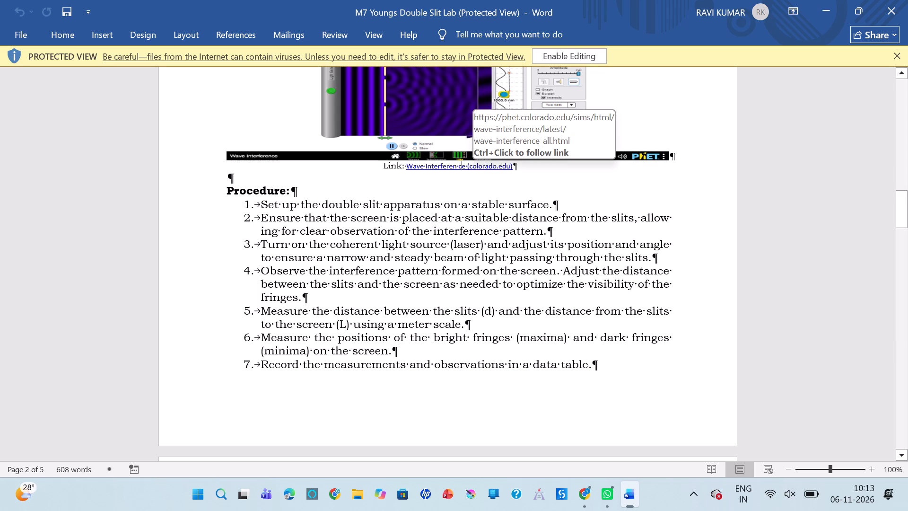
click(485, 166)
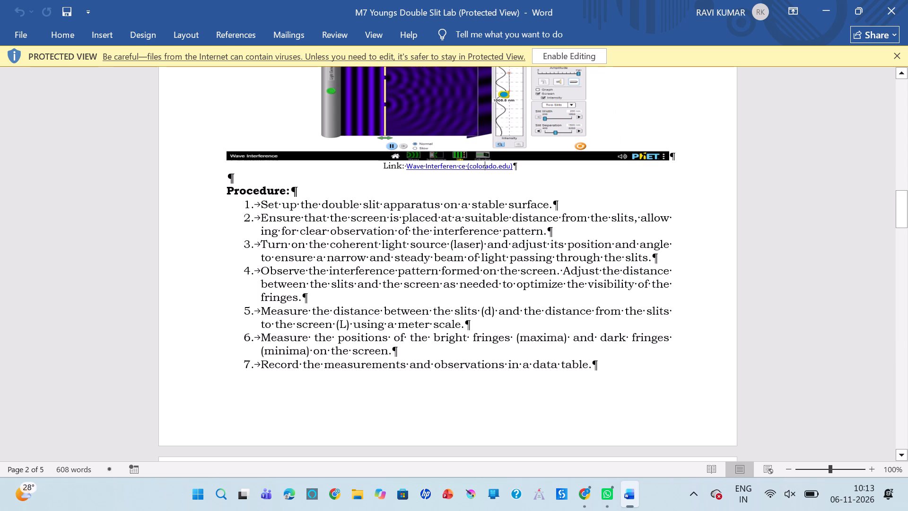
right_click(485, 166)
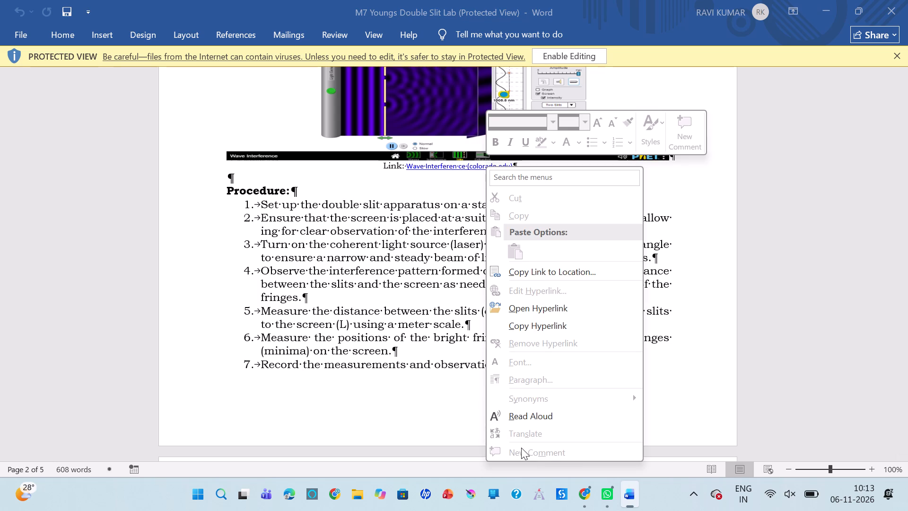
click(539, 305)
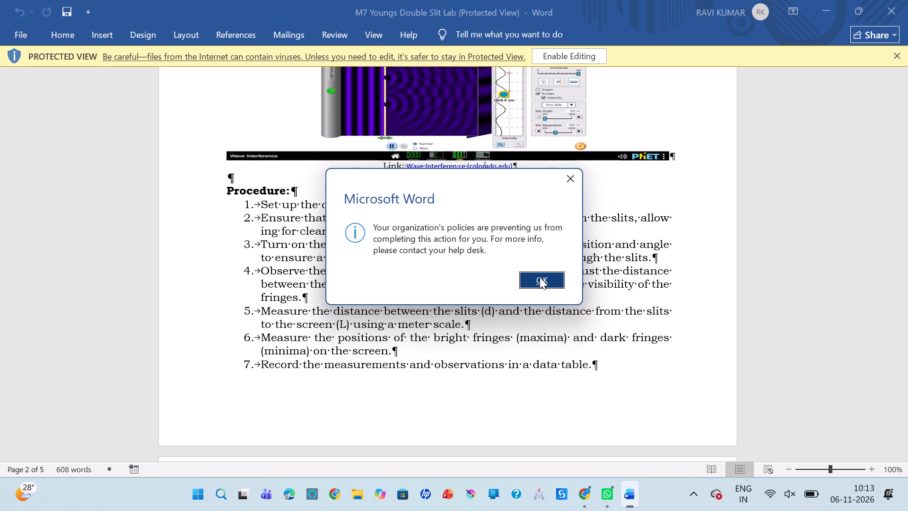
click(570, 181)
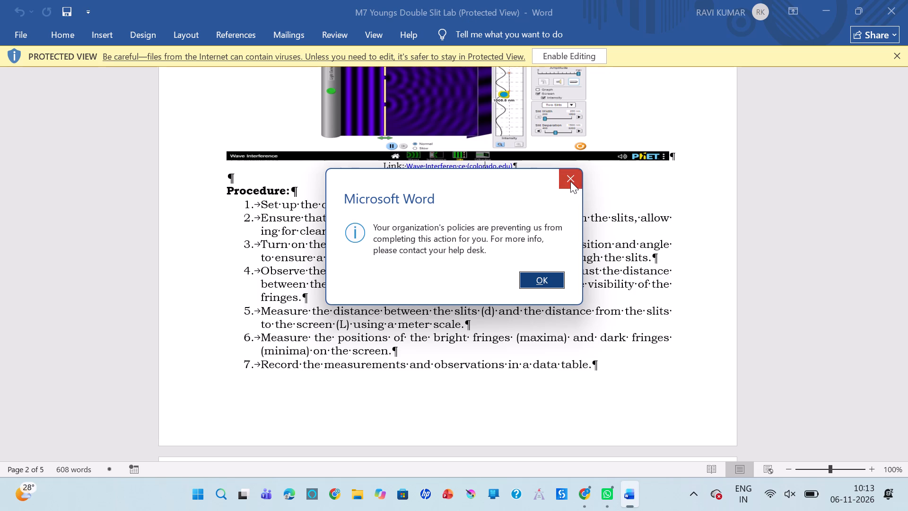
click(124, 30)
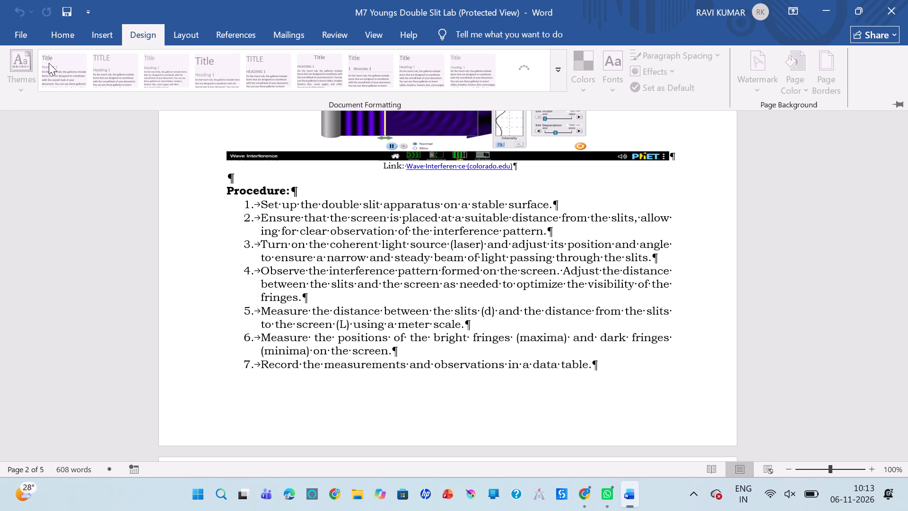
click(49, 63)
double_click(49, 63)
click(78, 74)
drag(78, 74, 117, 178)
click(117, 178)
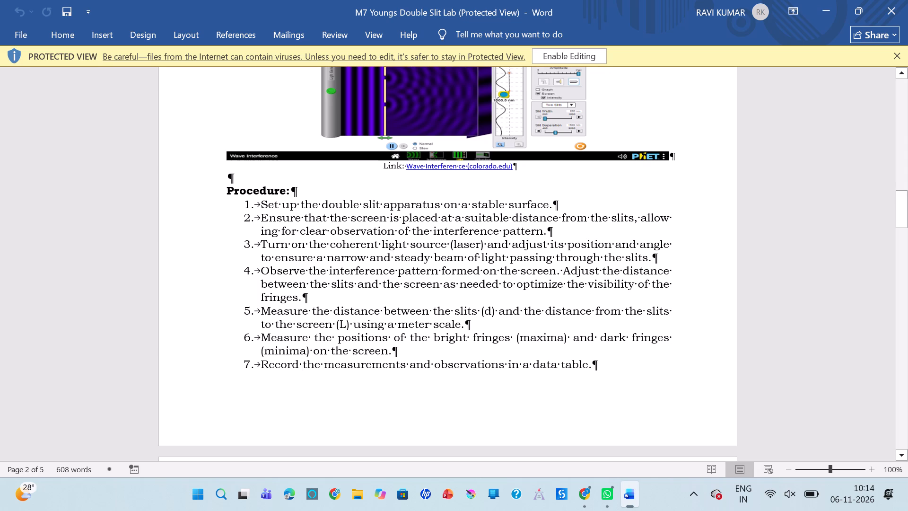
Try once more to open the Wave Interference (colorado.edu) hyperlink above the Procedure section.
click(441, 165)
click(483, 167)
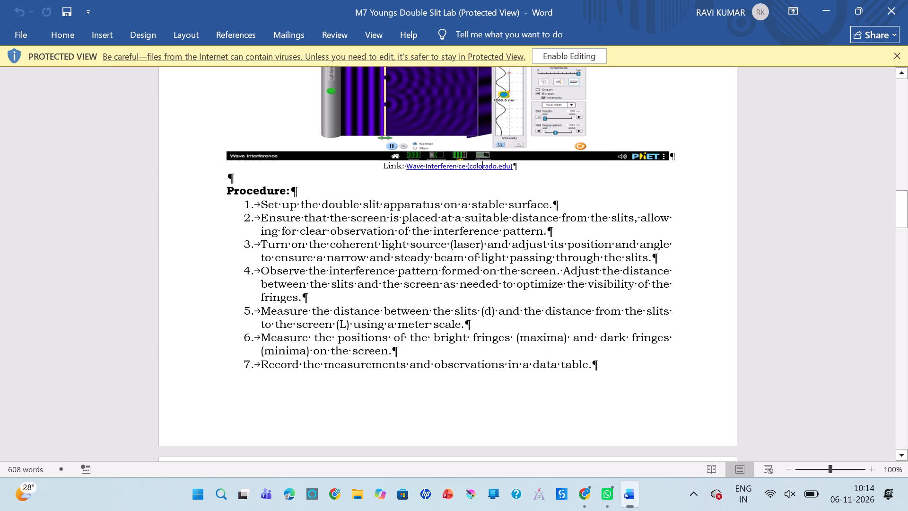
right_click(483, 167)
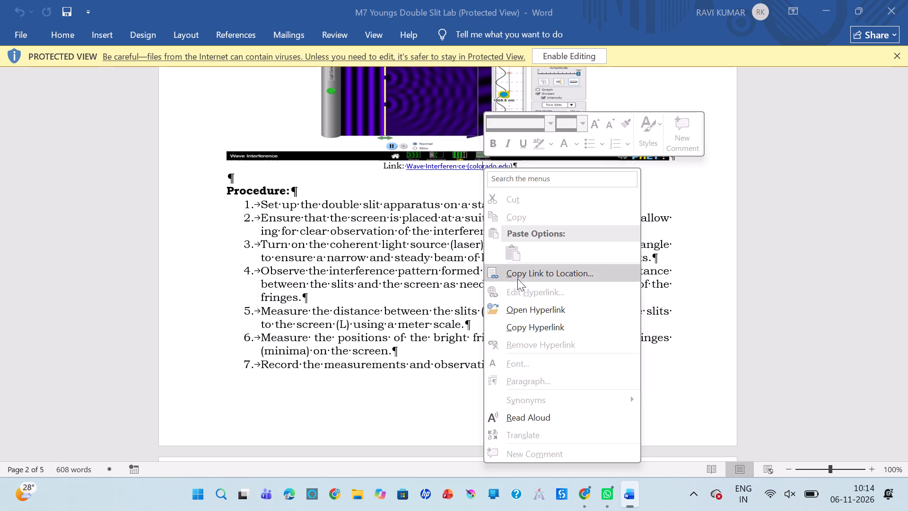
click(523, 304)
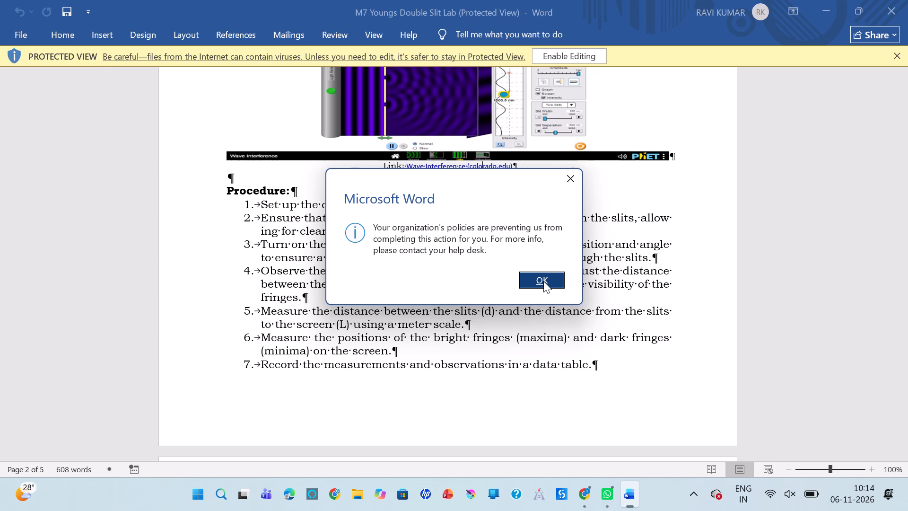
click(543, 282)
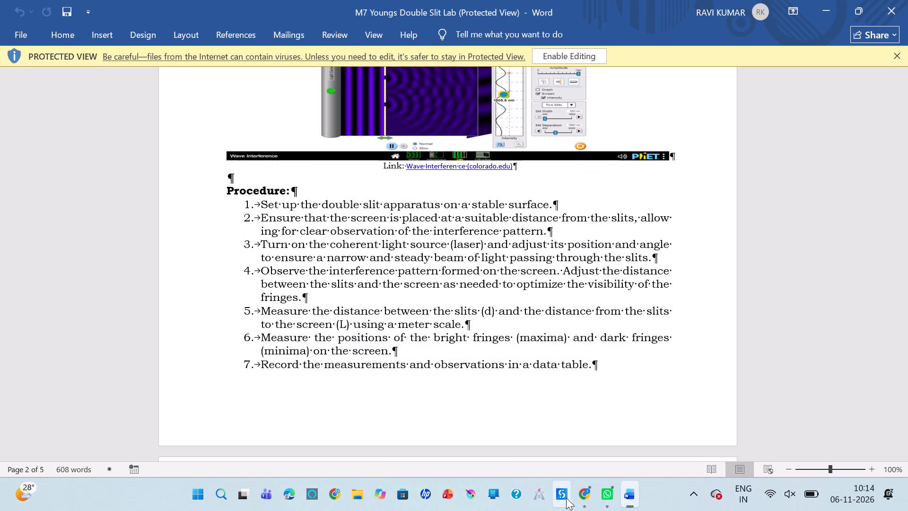
Switch to the Chrome window with the two learning.ccbp.in pages and close both, leaving the coding practice page without saving.
click(585, 497)
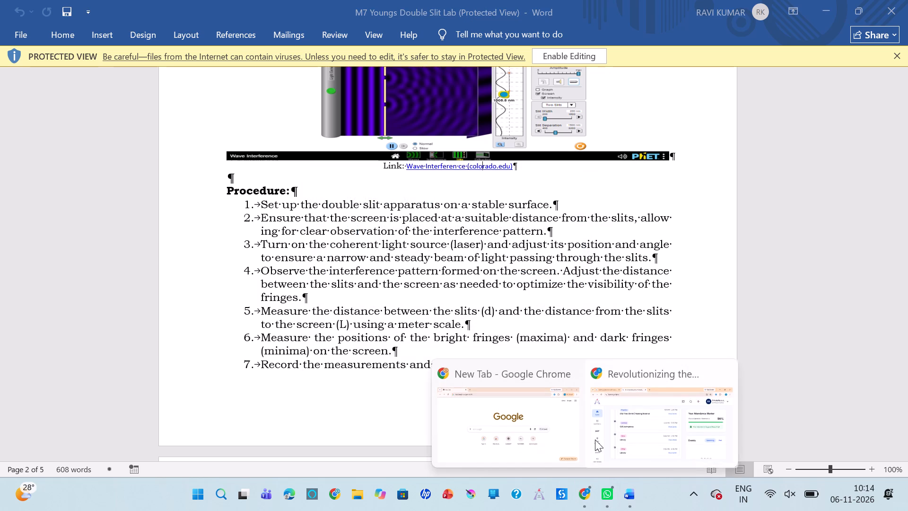
click(595, 438)
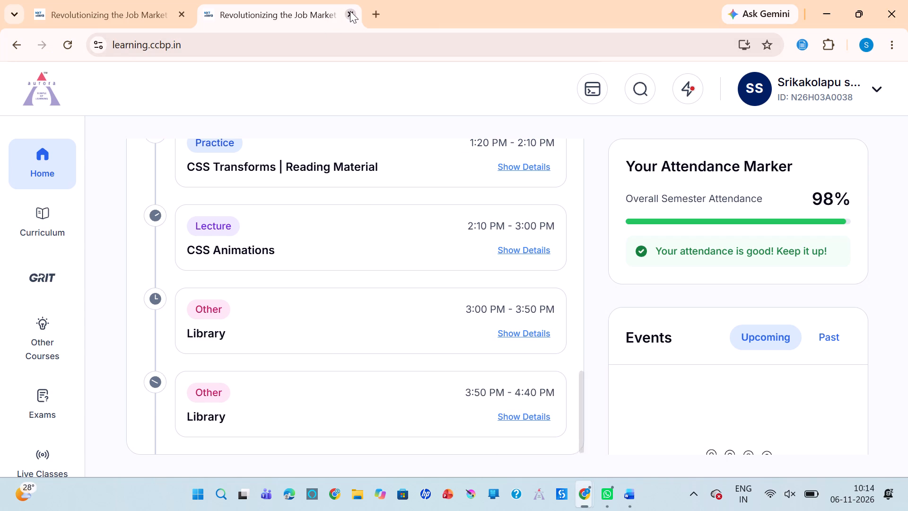
click(350, 11)
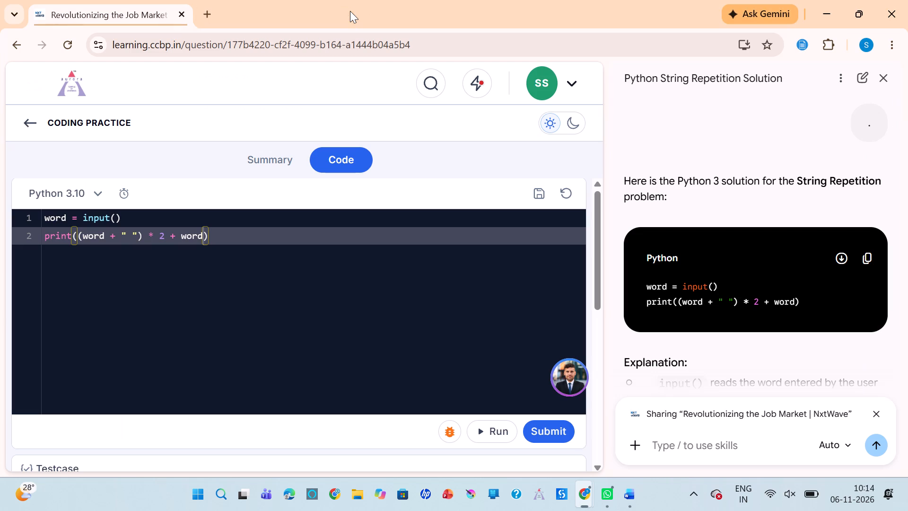
click(178, 7)
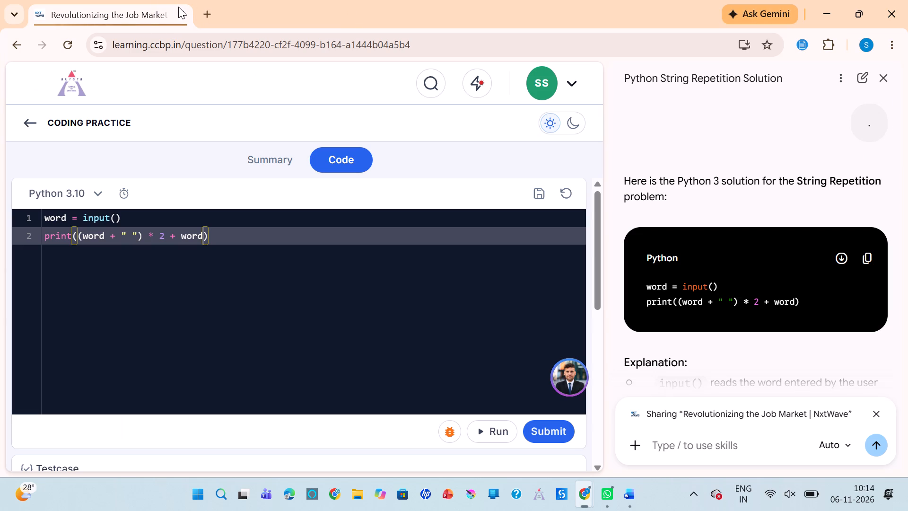
click(180, 9)
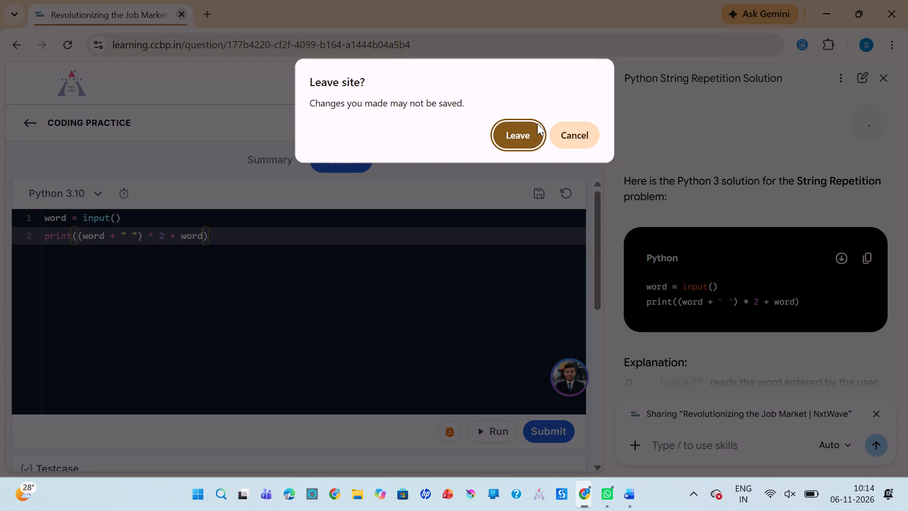
click(520, 136)
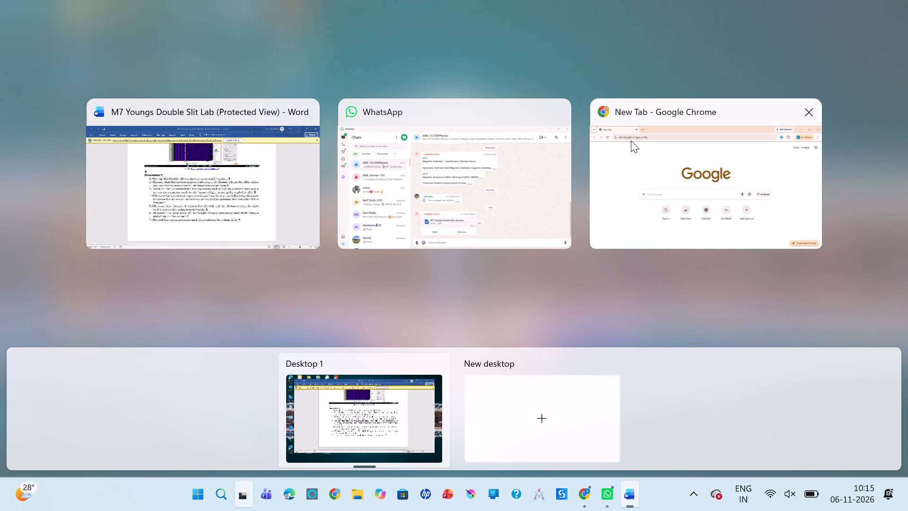
Switch to the Chrome new tab window, maximize it, and search Google for "youngs double slit experiment simulation".
click(671, 155)
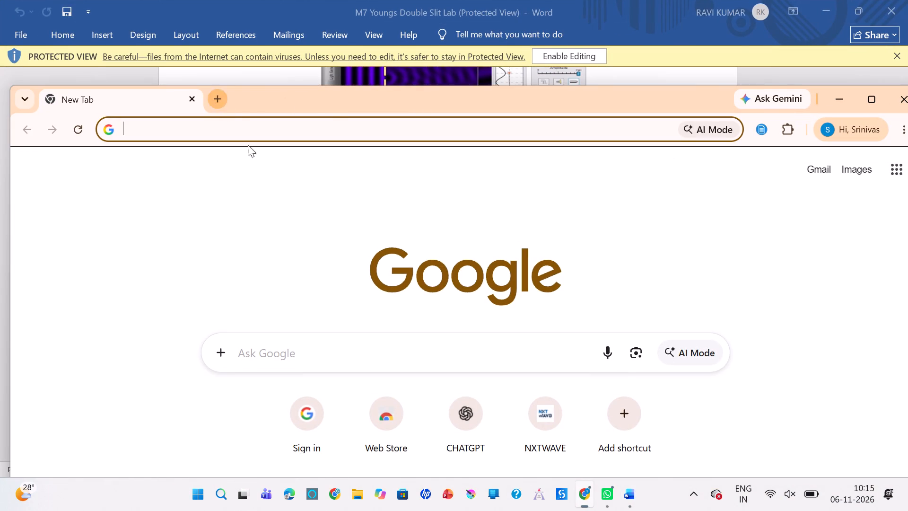
click(872, 100)
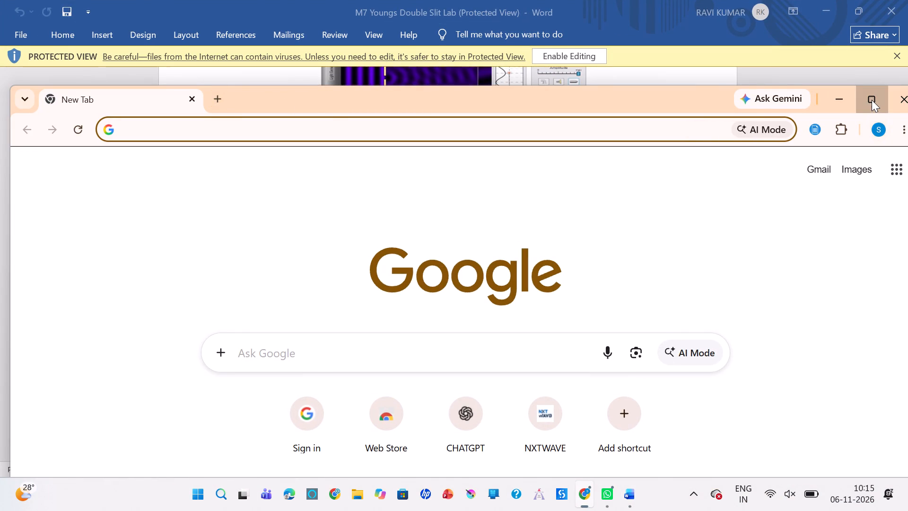
click(346, 277)
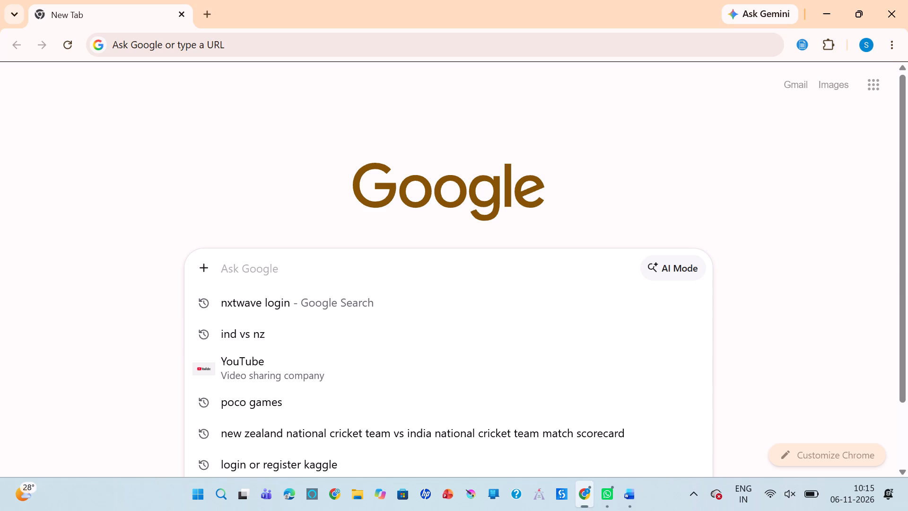
click(274, 270)
text(yo)
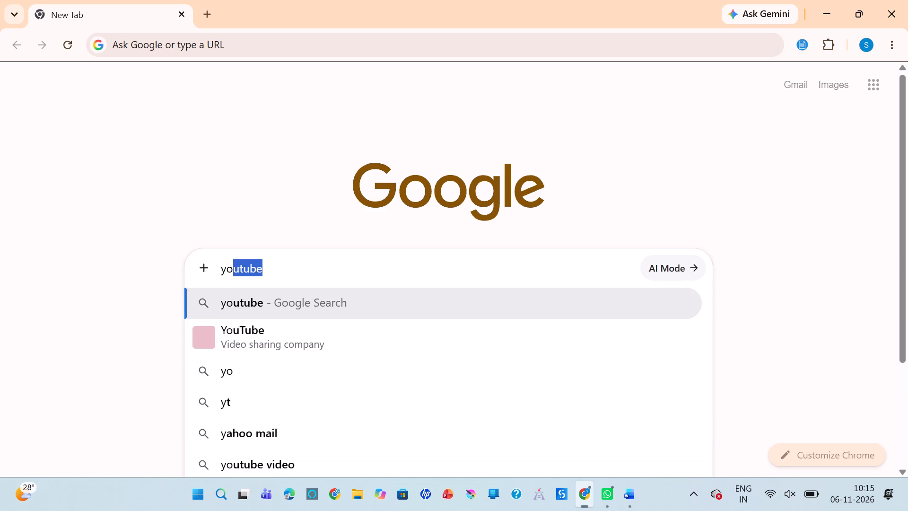
key(u)
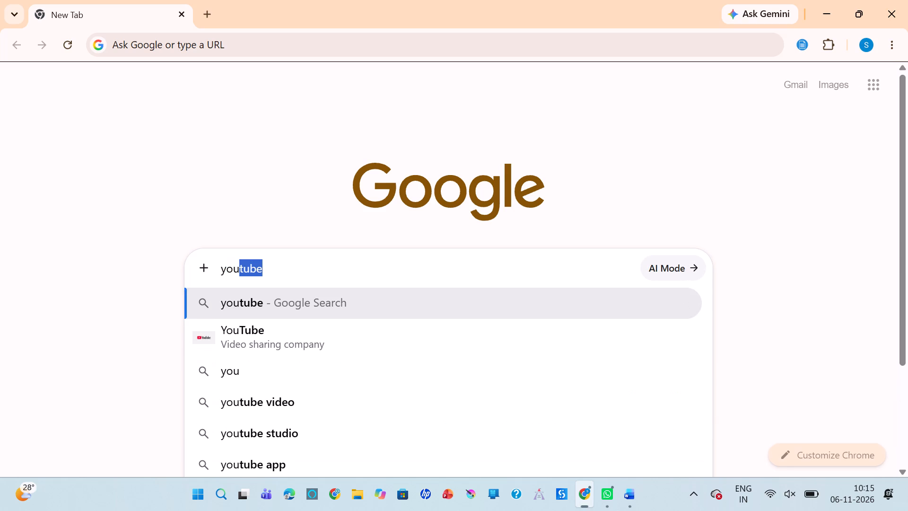
key(n)
text(gs)
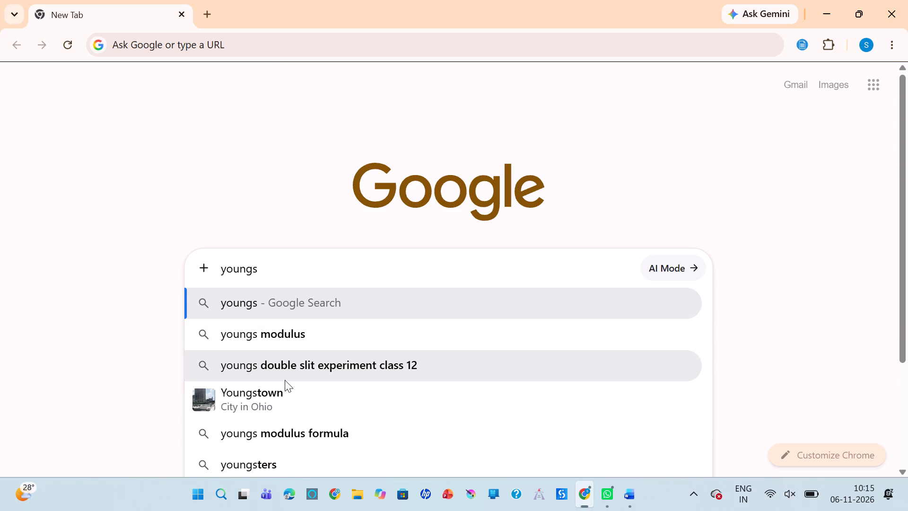
scroll(285, 380, down, 3)
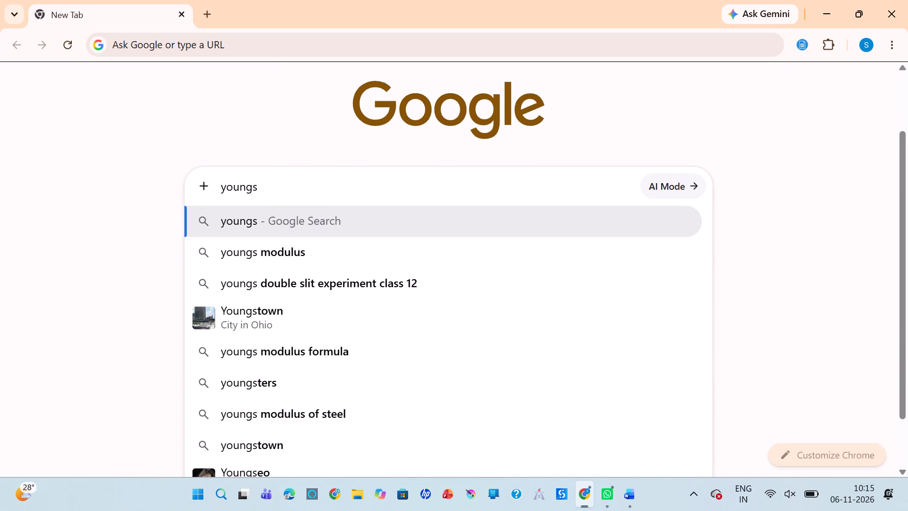
key(space)
text(dou)
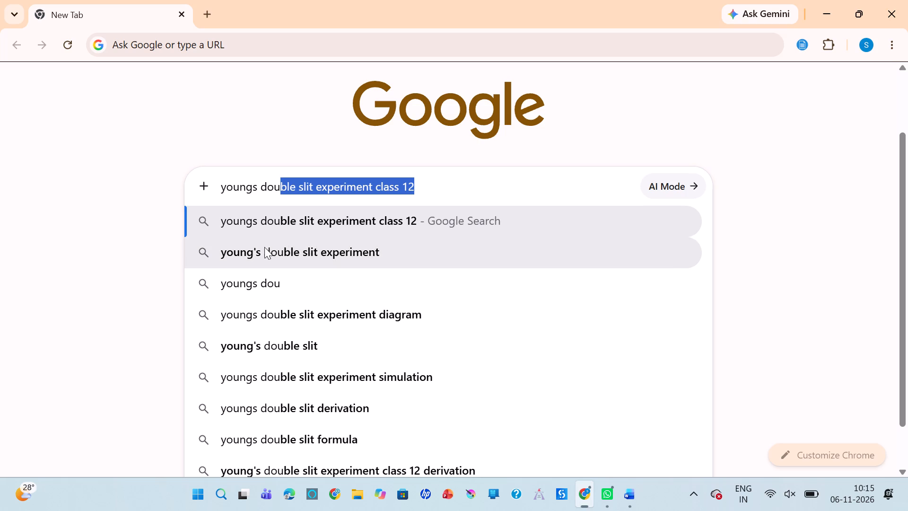
click(283, 386)
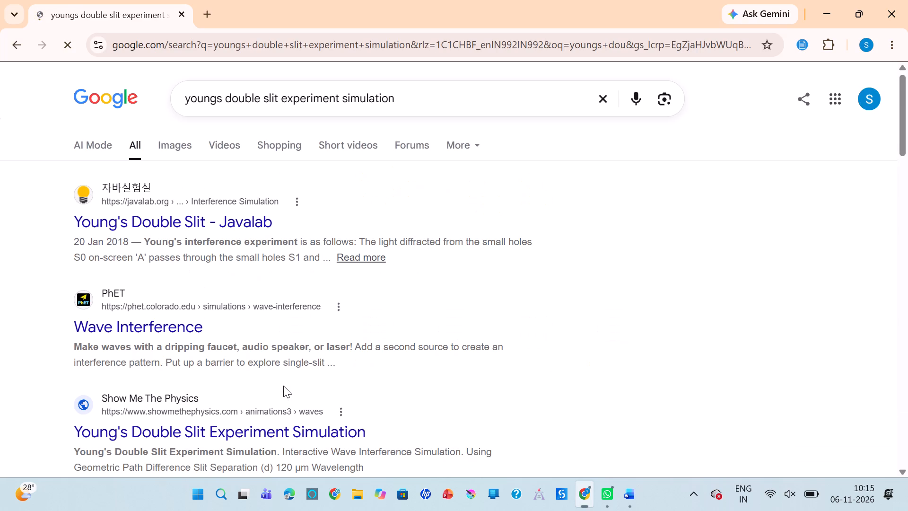
Open the PhET Wave Interference search result and look over the simulation's page.
click(144, 293)
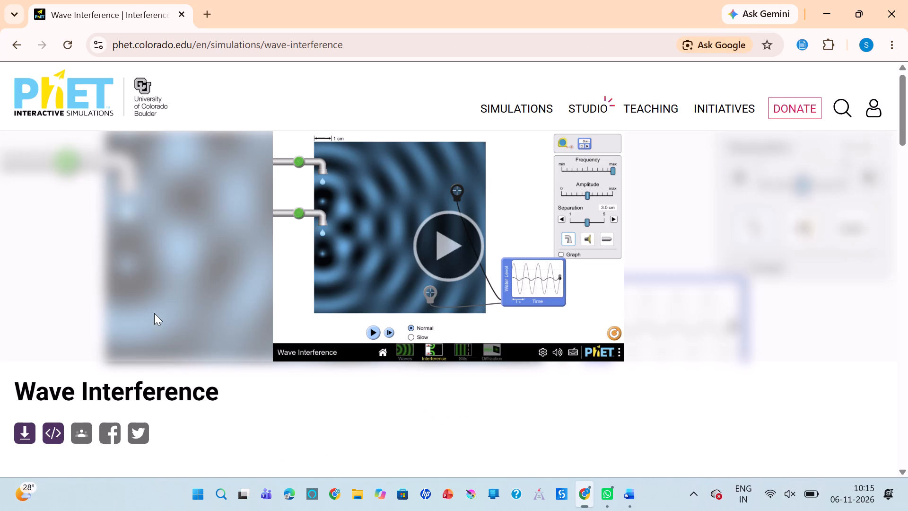
scroll(477, 261, down, 3)
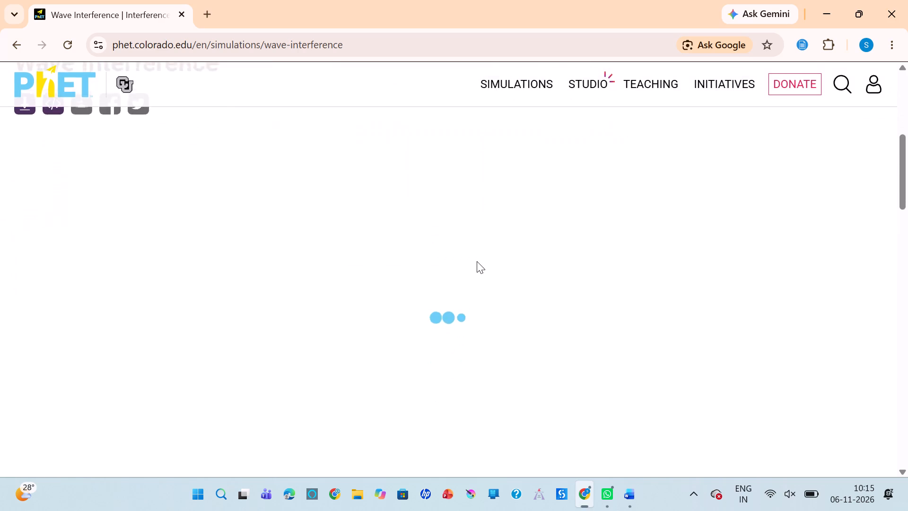
scroll(477, 261, up, 4)
scroll(477, 261, down, 2)
scroll(477, 261, up, 2)
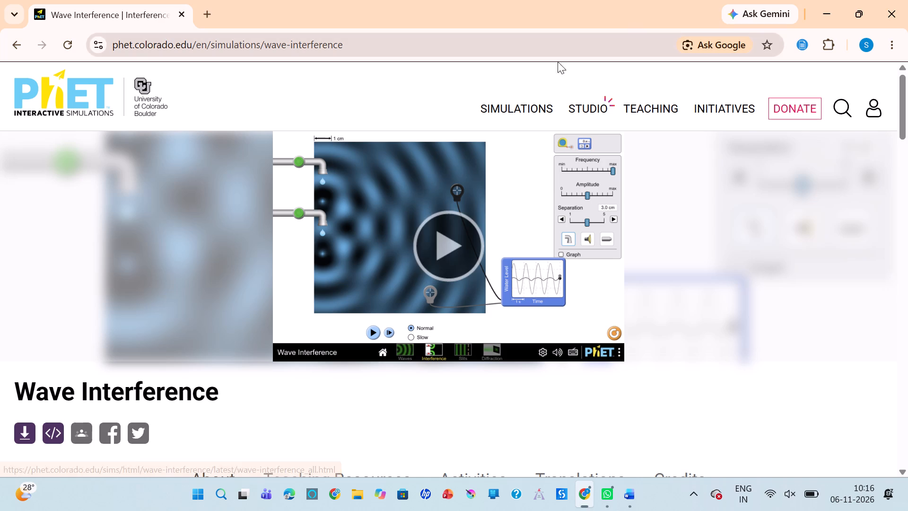
Open PhET's list of Physics simulations.
click(501, 111)
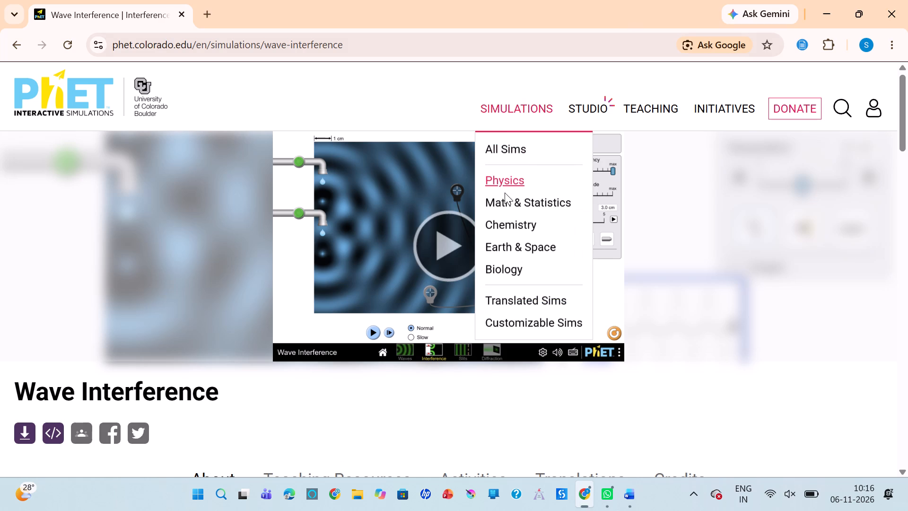
click(505, 183)
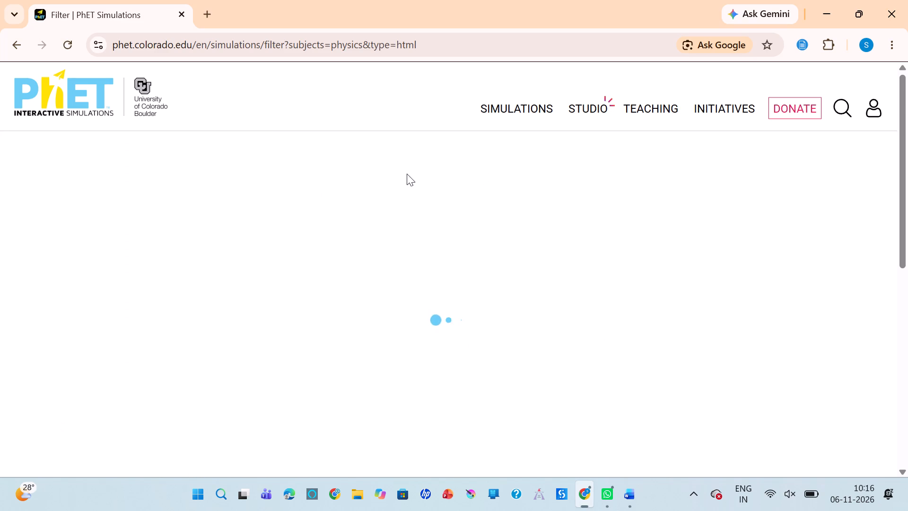
Look over the newest physics simulations, from Band Structure down to around Geometric Optics: Basics and back up.
scroll(347, 275, down, 3)
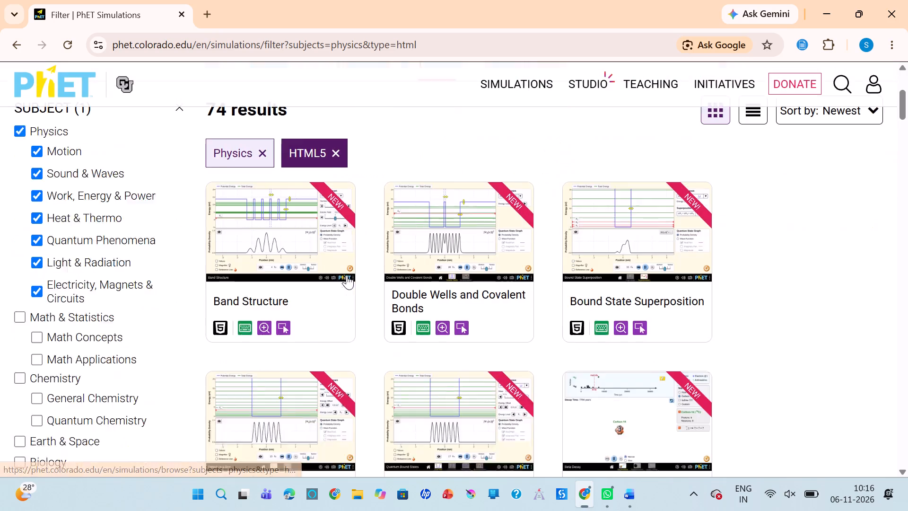
scroll(347, 275, down, 1)
scroll(347, 275, up, 1)
scroll(347, 275, down, 1)
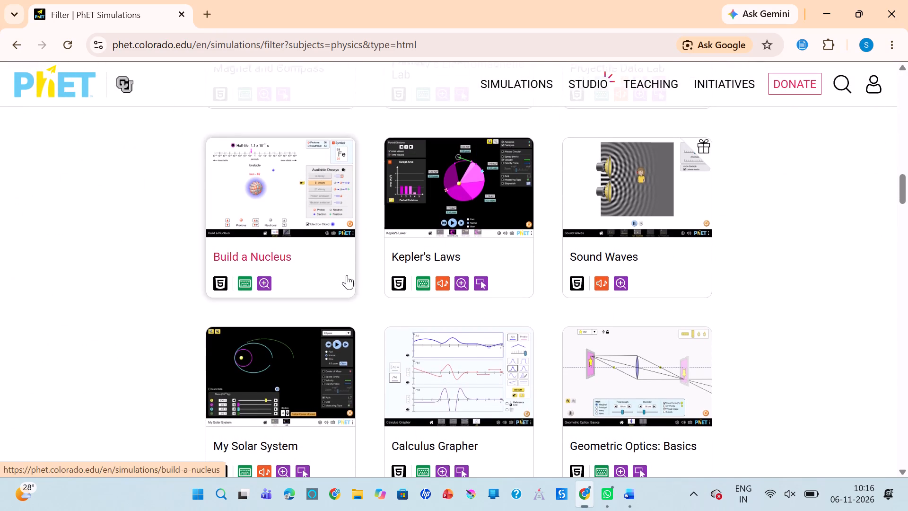
scroll(347, 275, down, 1)
scroll(347, 275, up, 5)
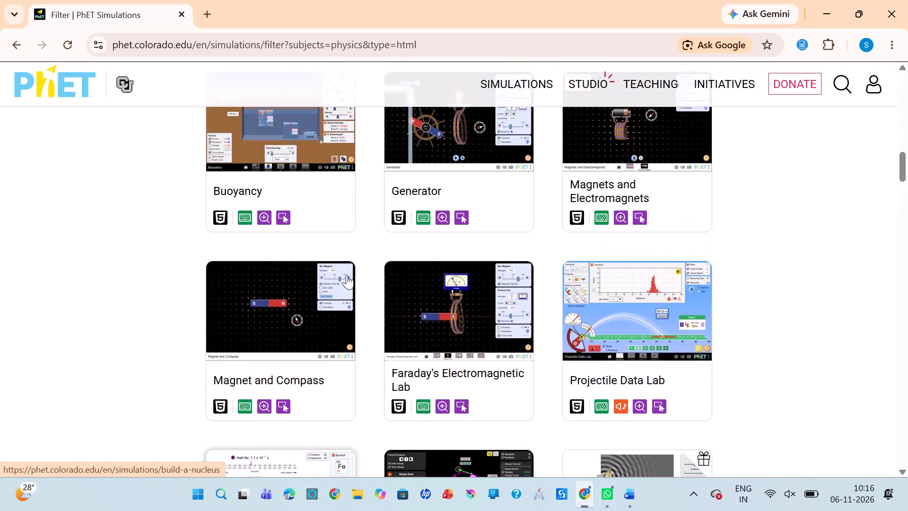
scroll(347, 275, up, 4)
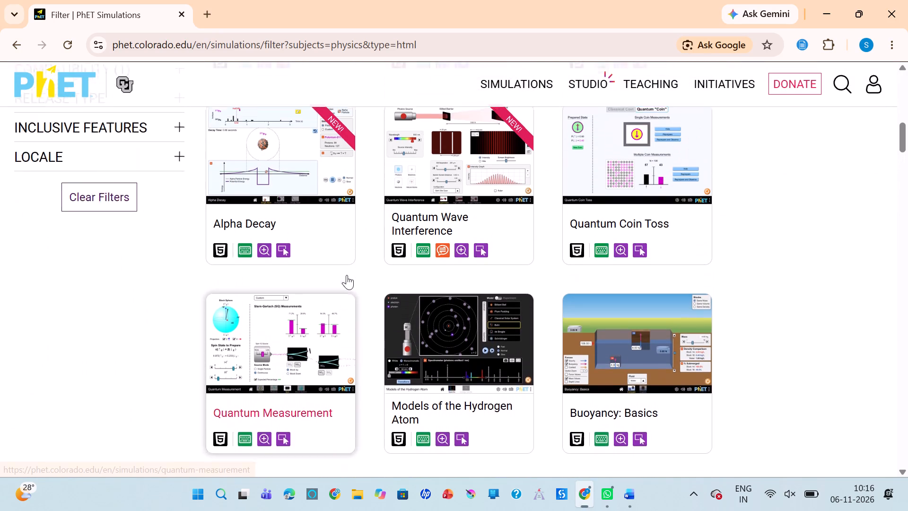
scroll(347, 275, up, 3)
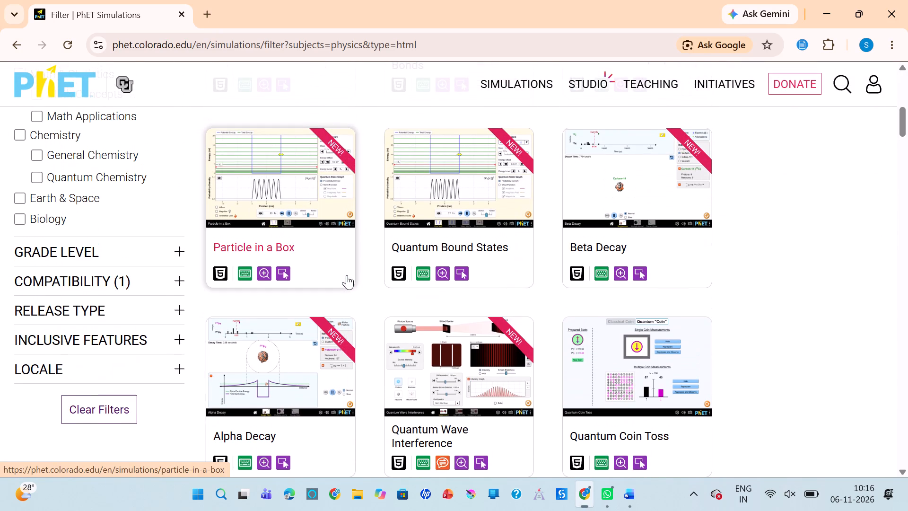
scroll(347, 275, up, 2)
scroll(347, 275, down, 1)
scroll(347, 275, up, 1)
scroll(347, 275, down, 1)
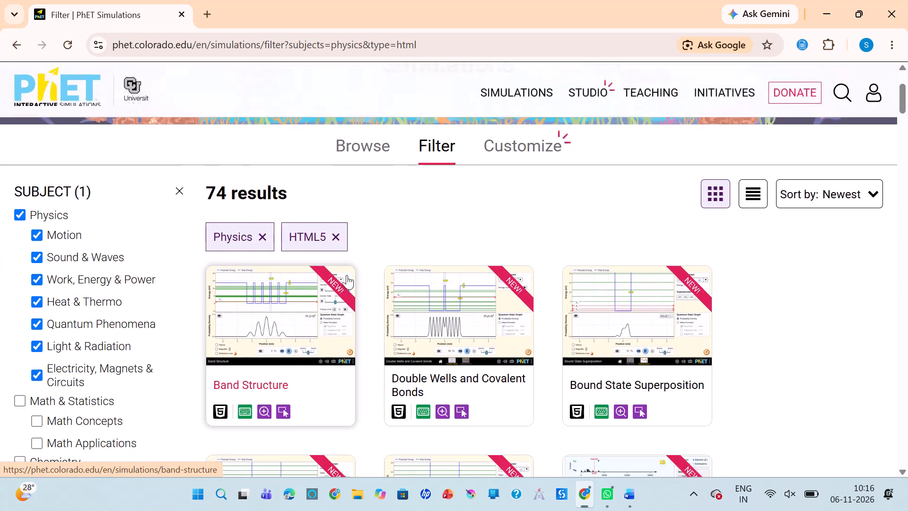
Browse the whole physics simulation list down to its last entries, looking for one suited to the double slit lab.
scroll(347, 275, down, 3)
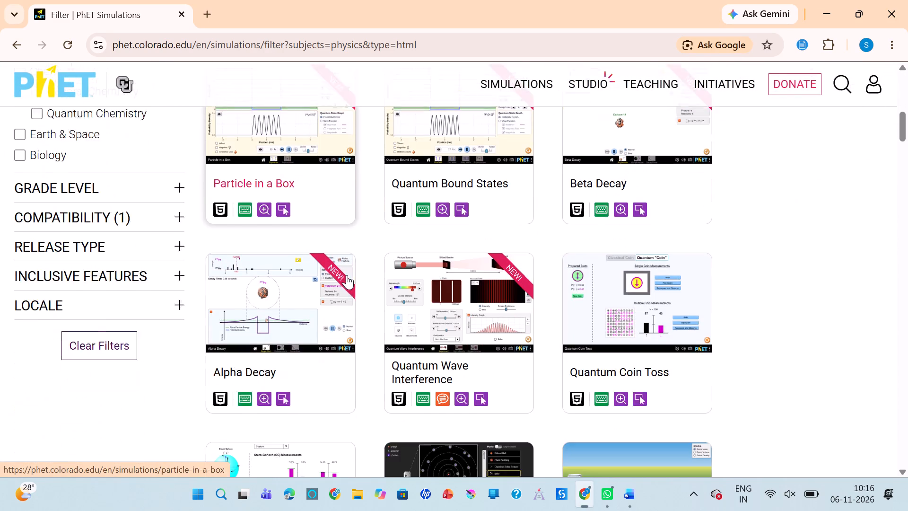
scroll(347, 275, down, 3)
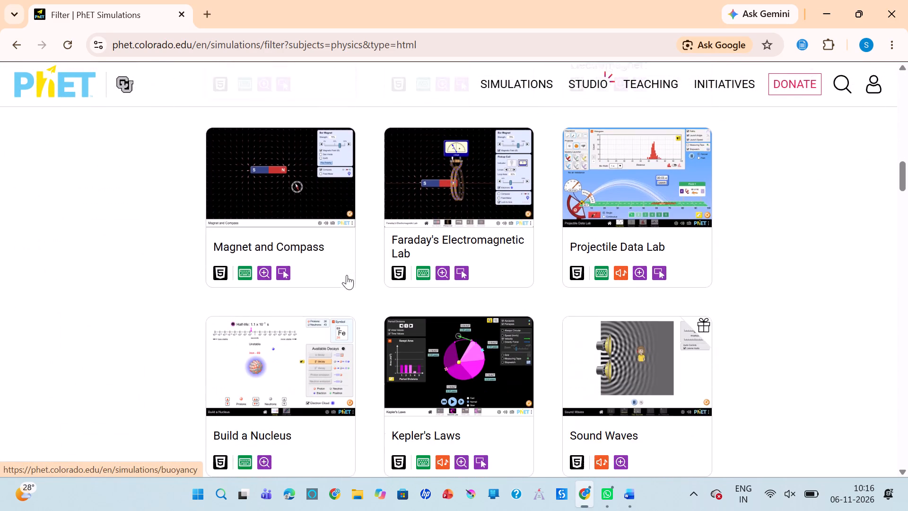
scroll(347, 275, down, 2)
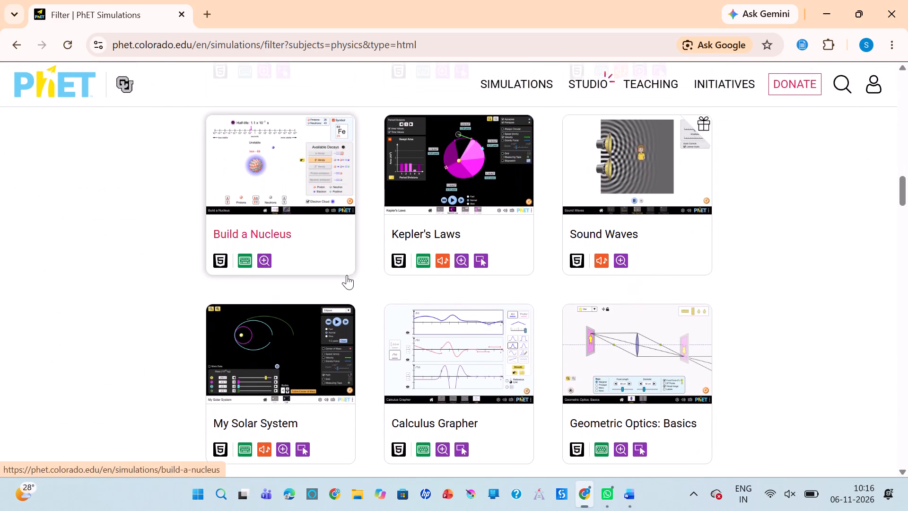
scroll(347, 275, down, 3)
scroll(347, 275, up, 2)
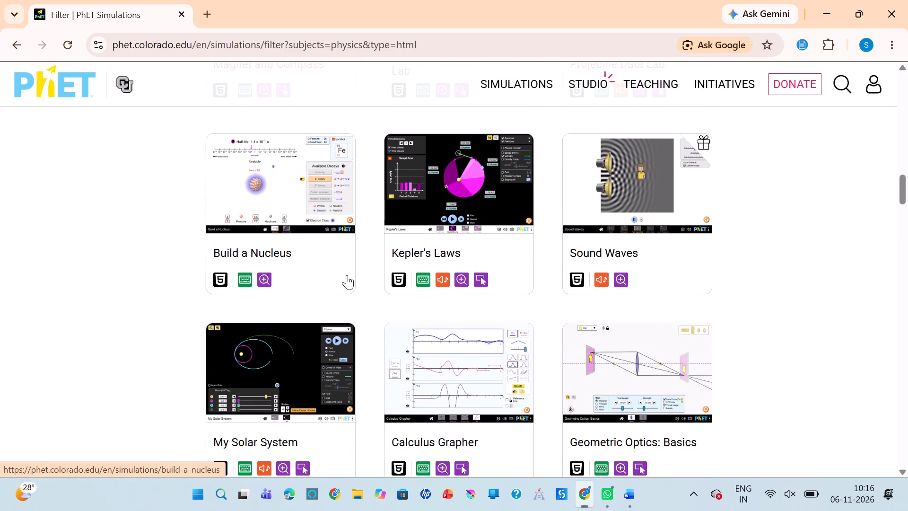
scroll(347, 275, down, 3)
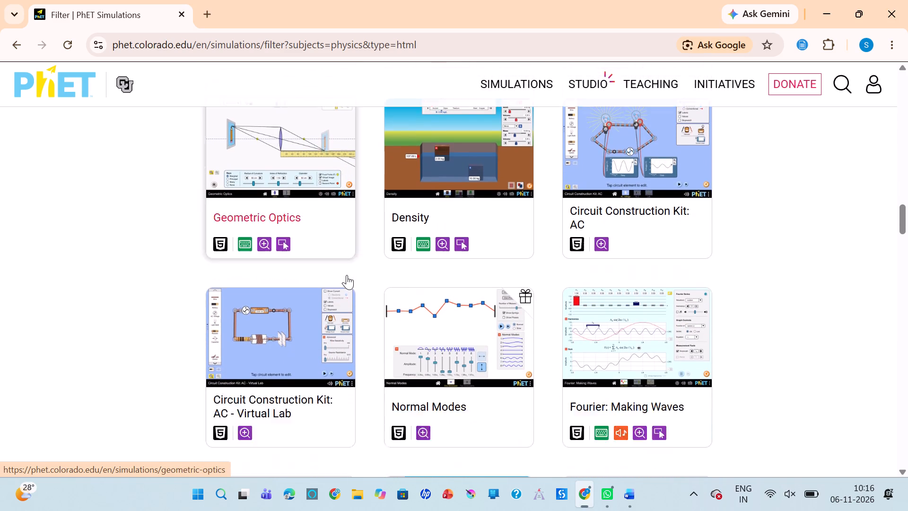
scroll(347, 275, down, 2)
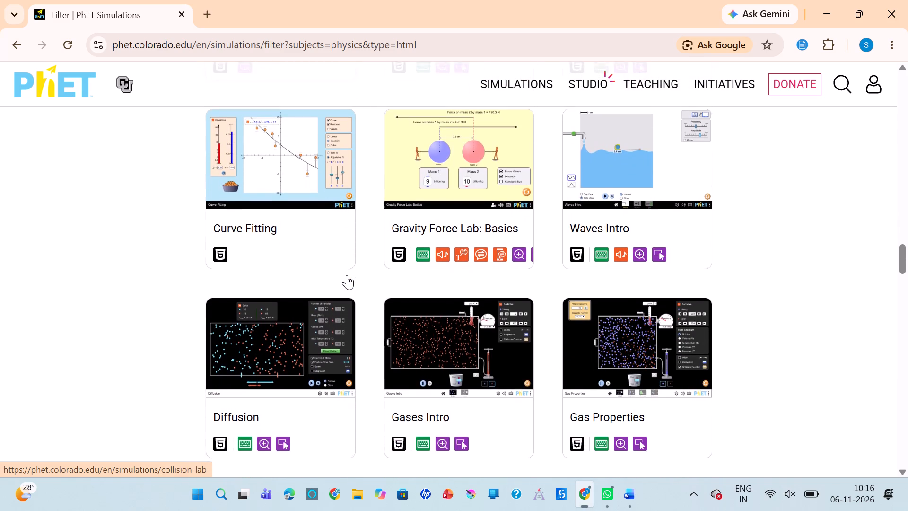
scroll(347, 275, down, 2)
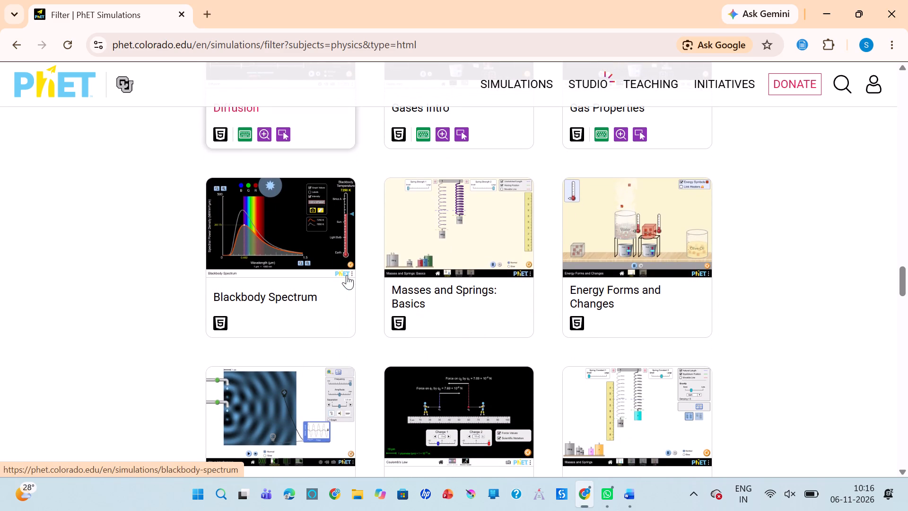
scroll(347, 275, down, 3)
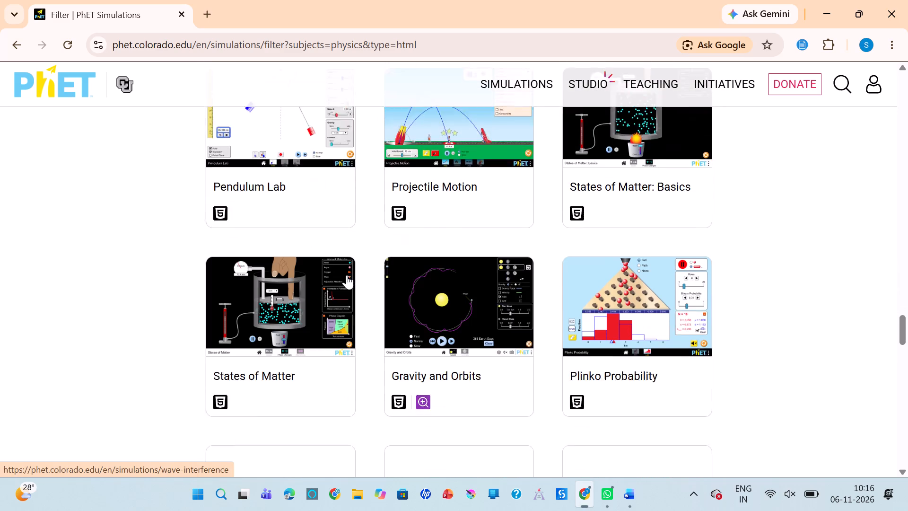
scroll(347, 275, down, 2)
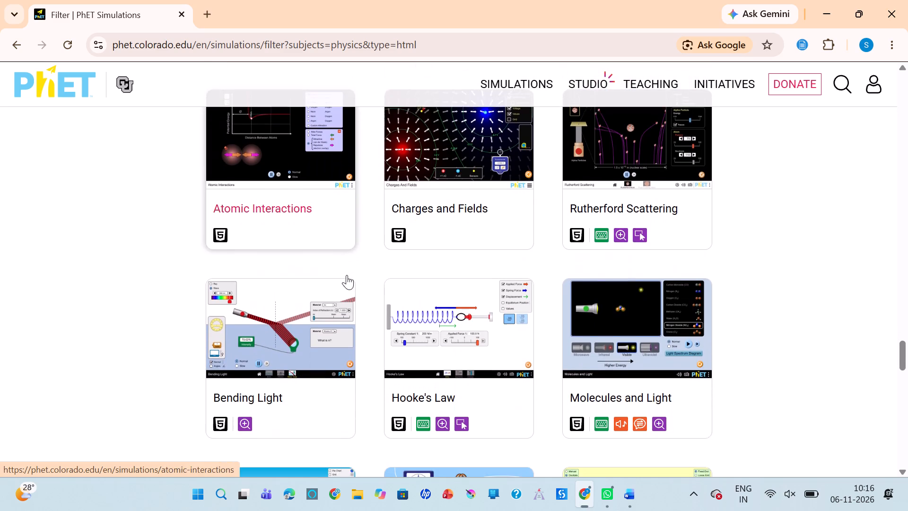
scroll(347, 275, down, 3)
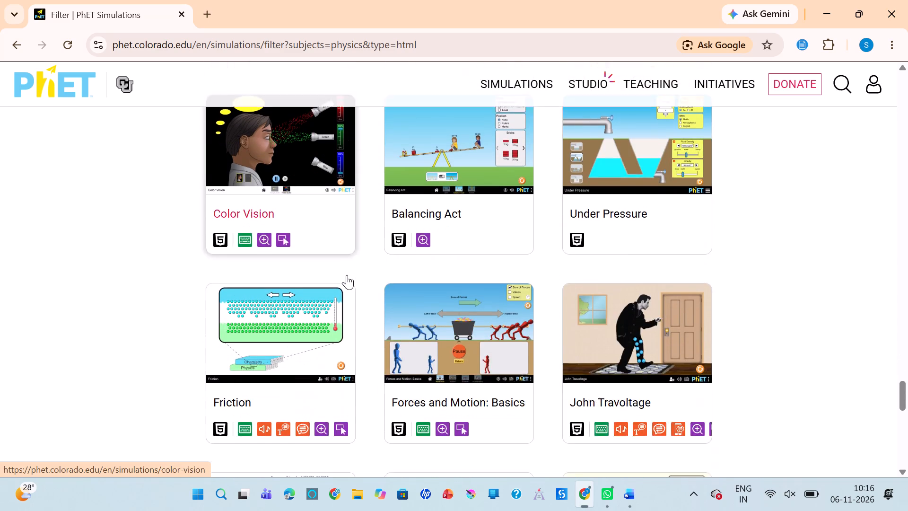
scroll(347, 275, down, 3)
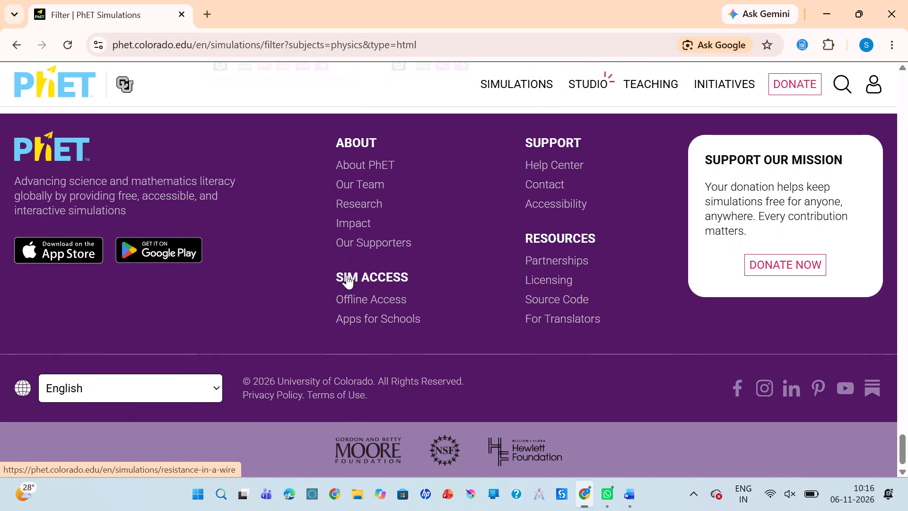
scroll(347, 275, down, 1)
scroll(347, 275, up, 3)
scroll(347, 275, down, 2)
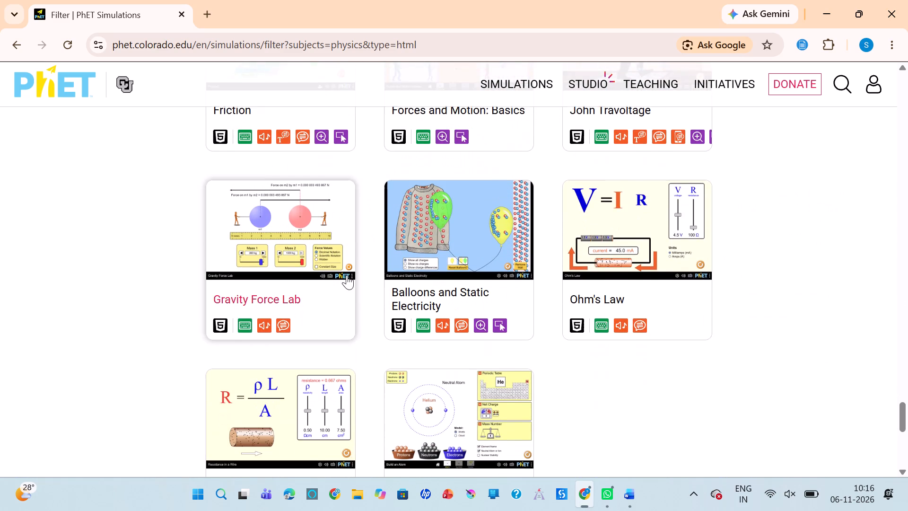
scroll(347, 275, down, 1)
Go back up through the physics simulation list to the Quantum Wave Interference entry and examine the simulations around it.
scroll(349, 259, up, 3)
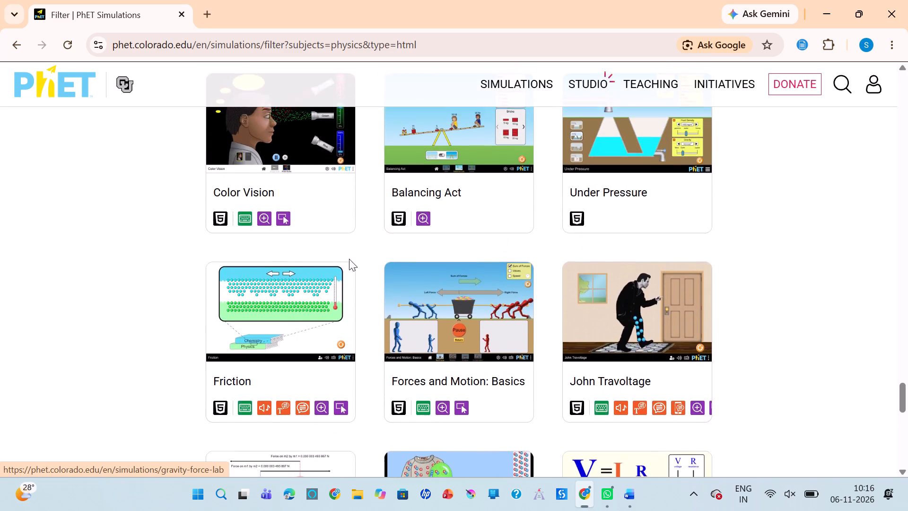
scroll(349, 259, up, 2)
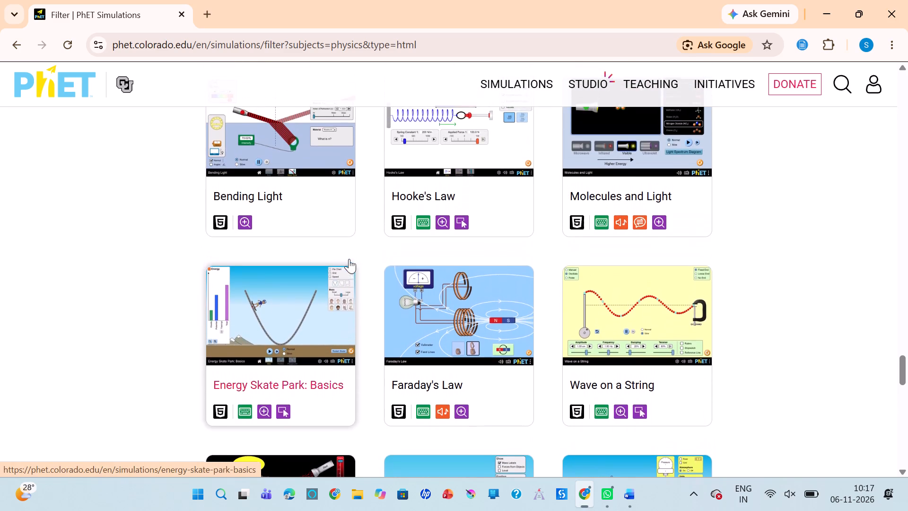
scroll(349, 259, up, 1)
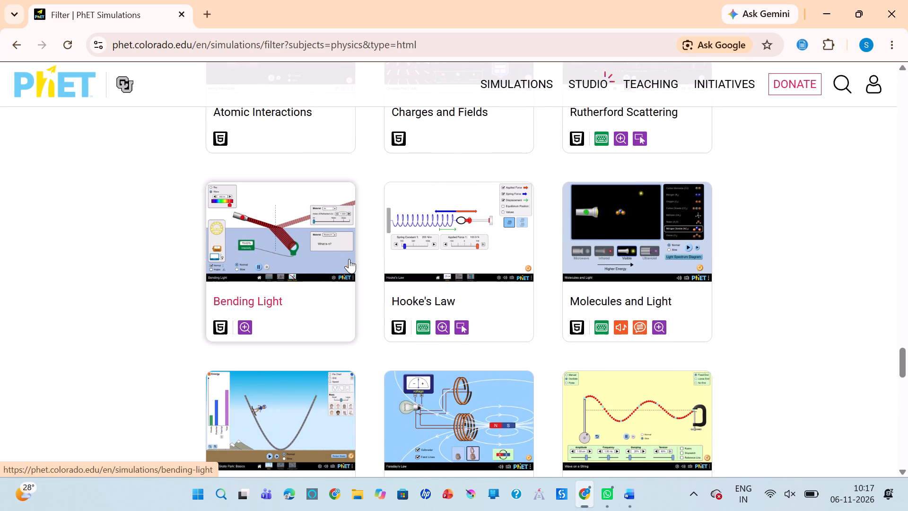
scroll(336, 221, up, 10)
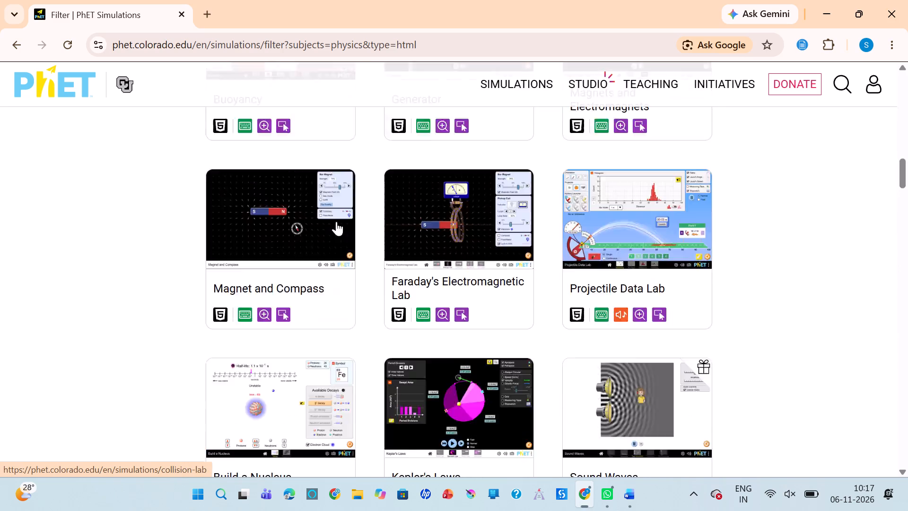
scroll(344, 393, down, 1)
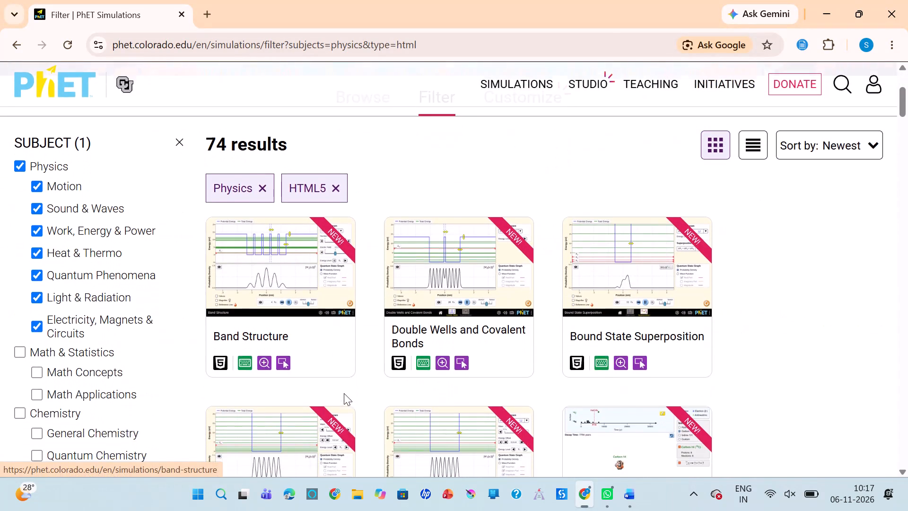
scroll(344, 393, down, 1)
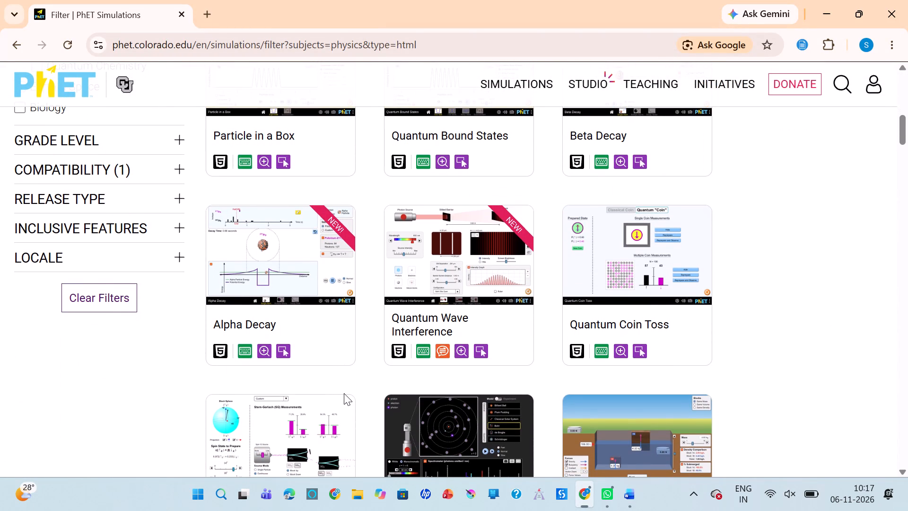
click(344, 393)
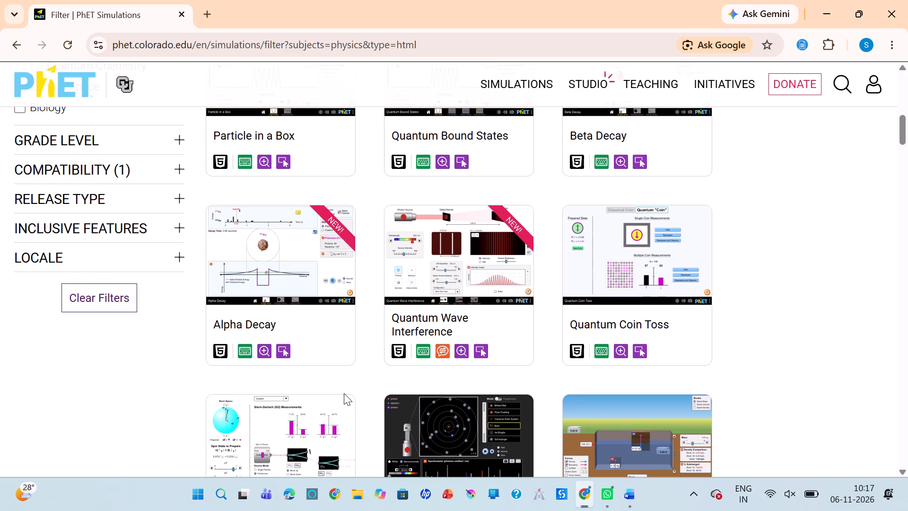
scroll(402, 377, right, 2)
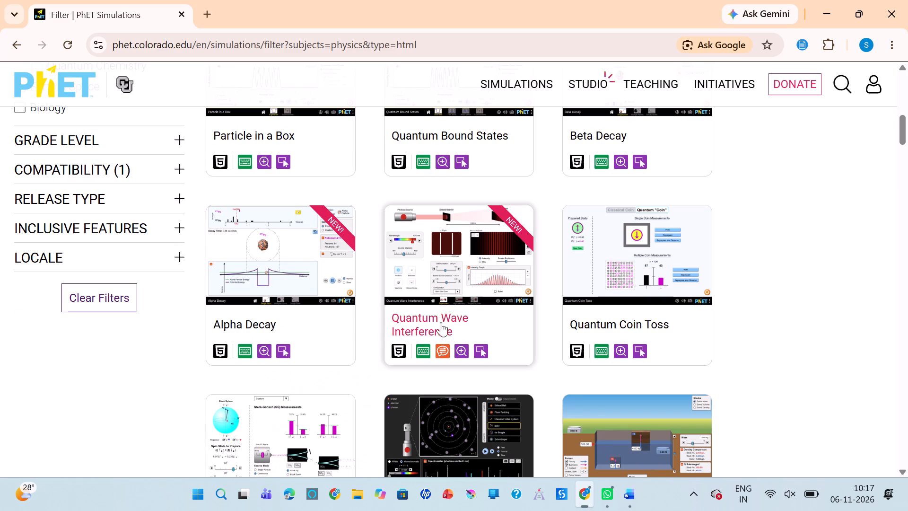
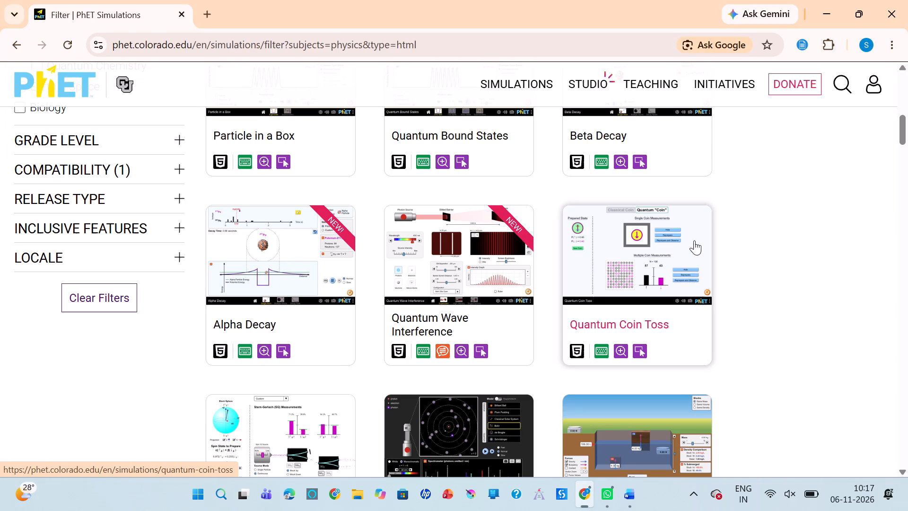
Search Google in a new tab for "youngs double slit experiment simulation".
click(202, 8)
click(307, 278)
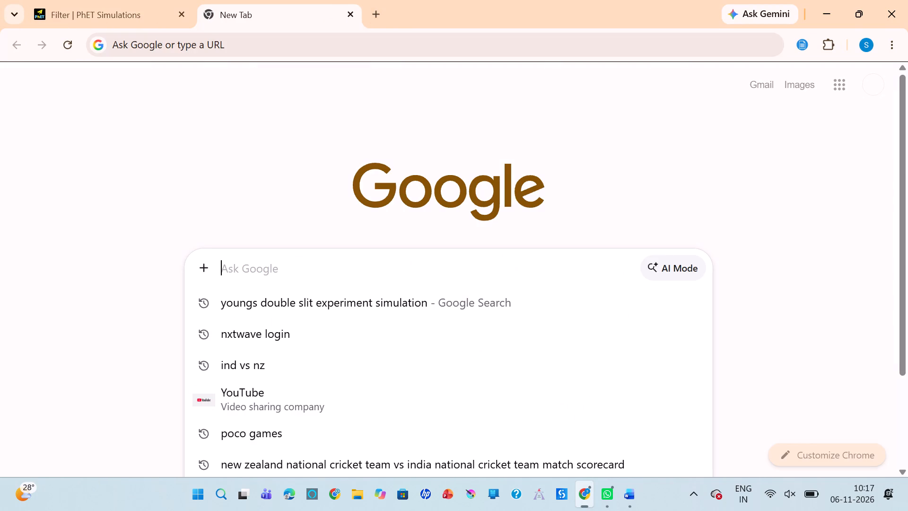
text(youngs)
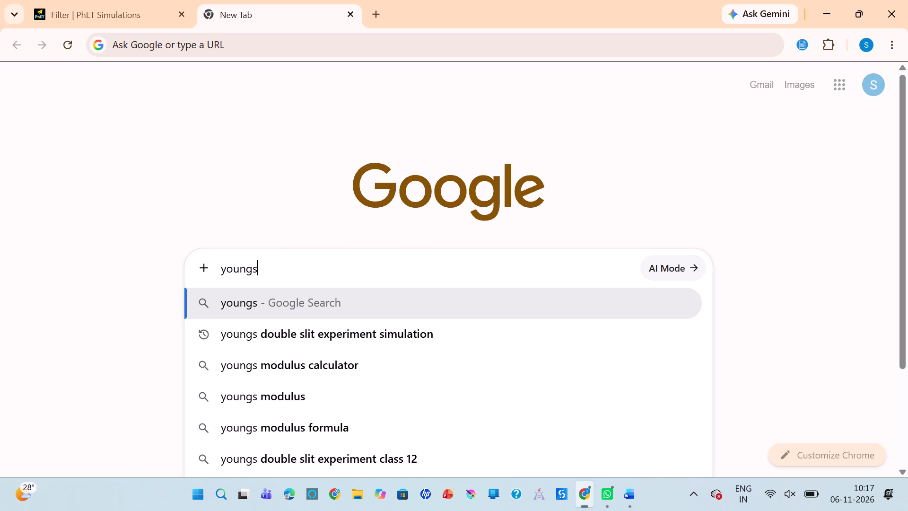
key(space)
text(dou)
text(ble)
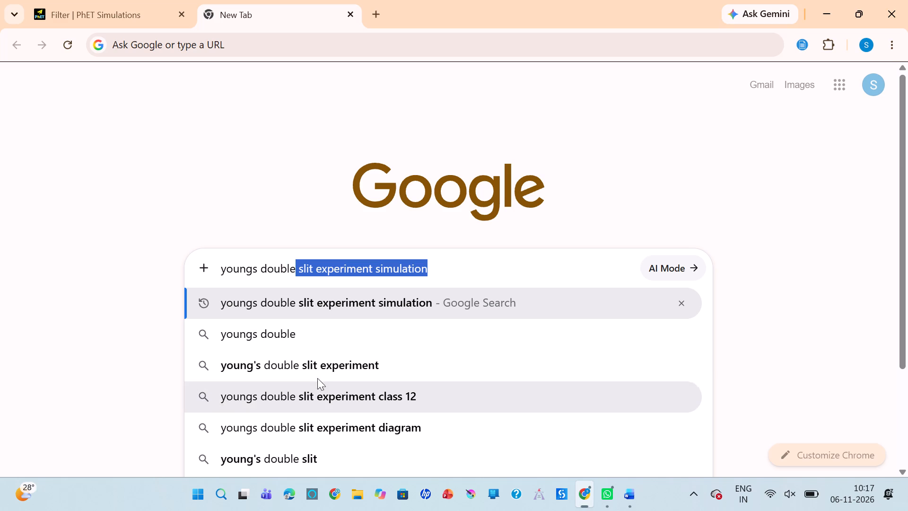
click(309, 295)
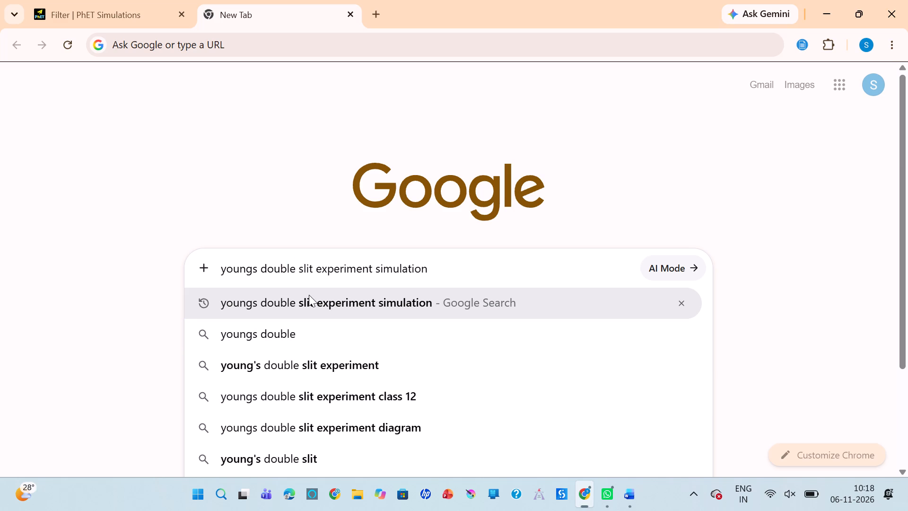
Refine the Google search to "youngs double slit experiment simulation phet simulation".
click(395, 97)
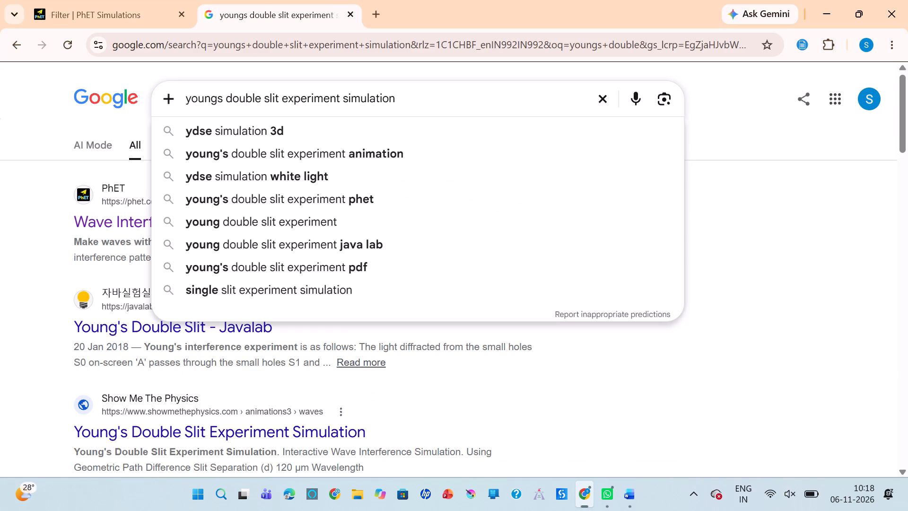
key(space)
text(phet)
click(397, 132)
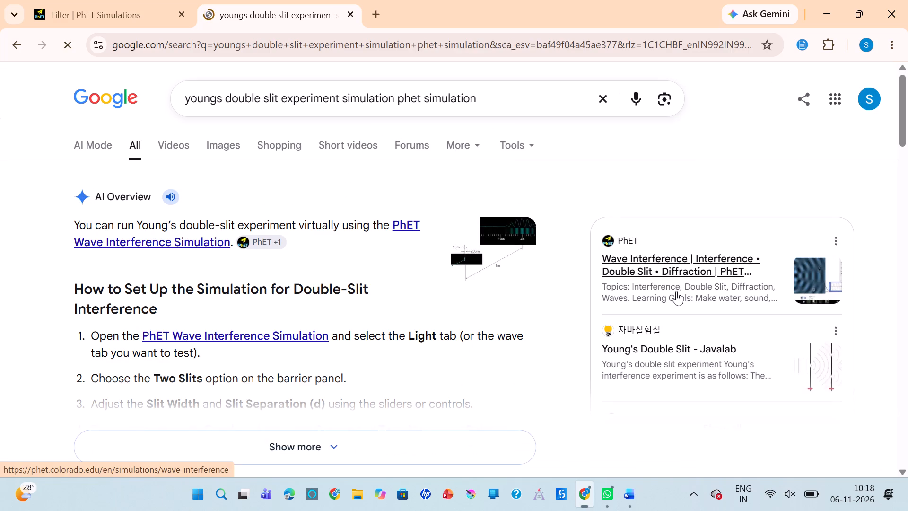
Open PhET's Wave Interference result, launch the simulation and enter its Slits screen.
click(663, 268)
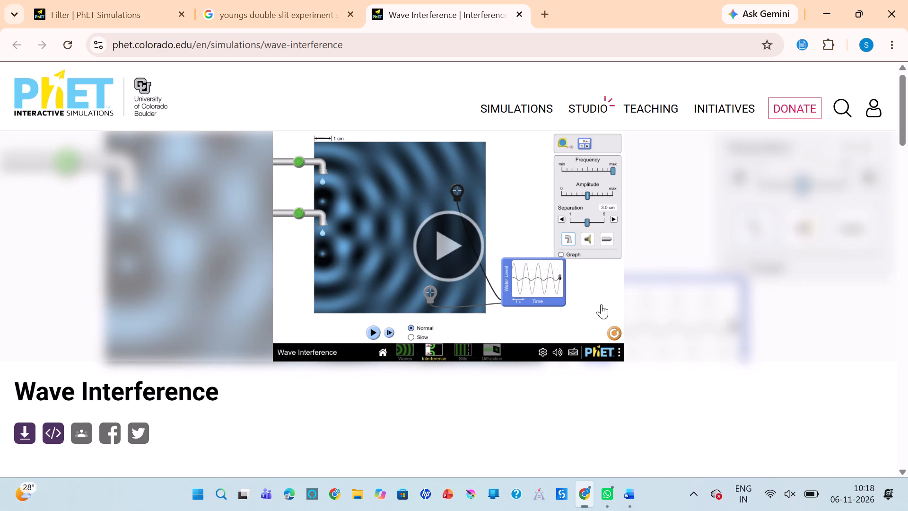
click(440, 235)
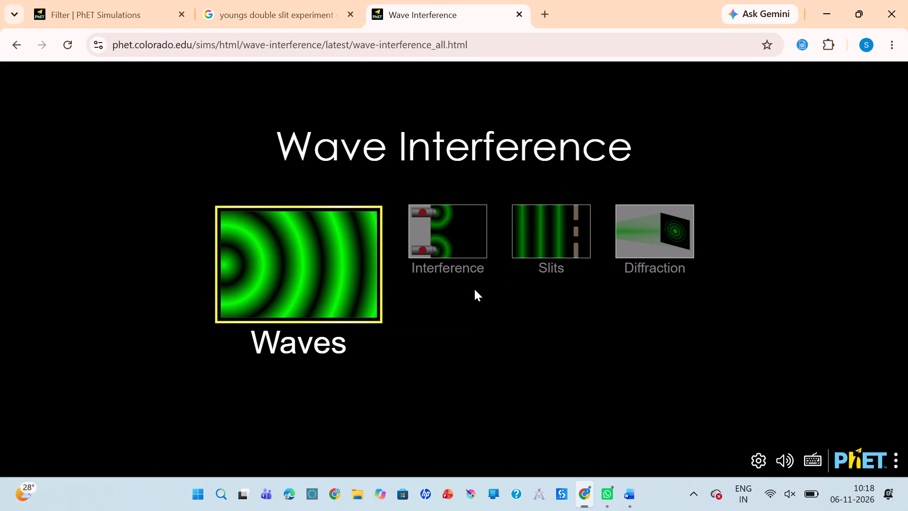
click(528, 235)
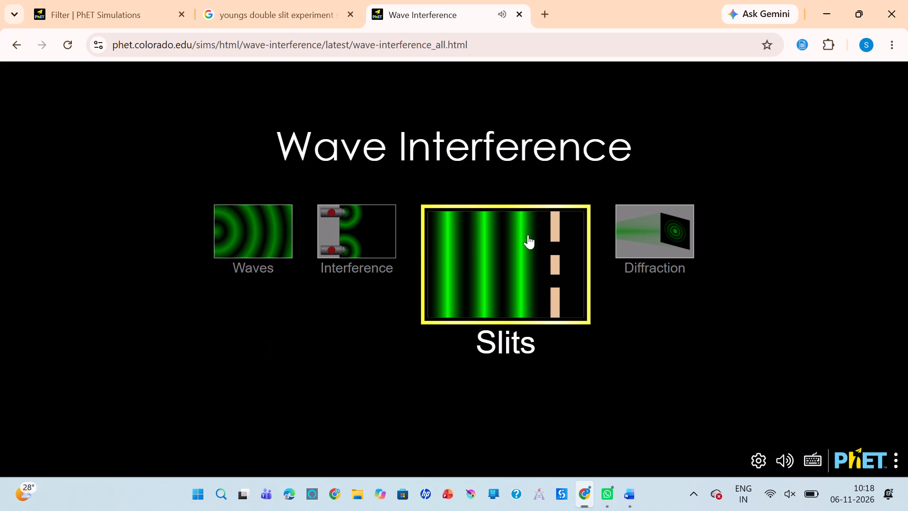
click(528, 235)
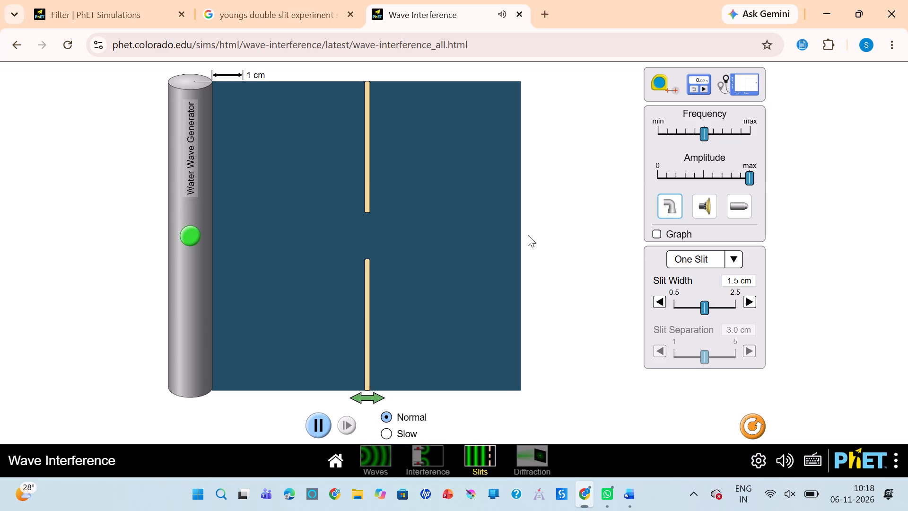
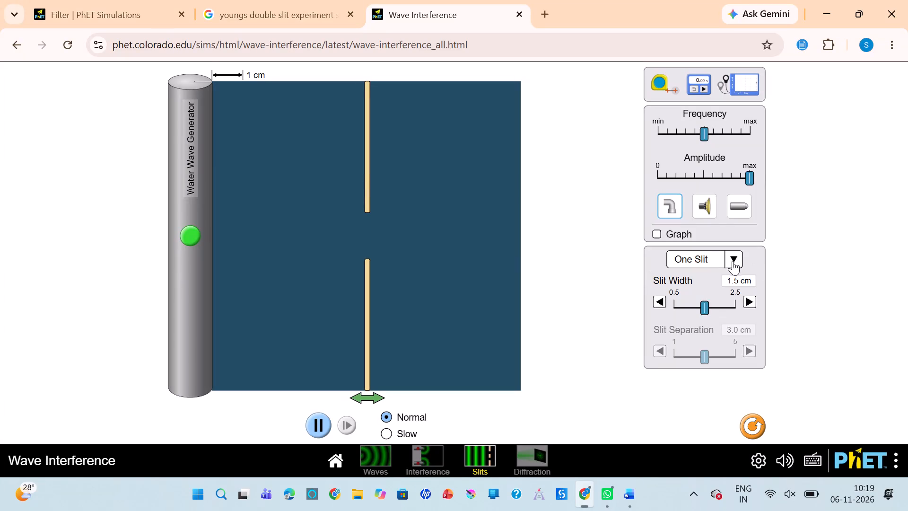
Set the barrier for the water waves to Two Slits.
click(733, 260)
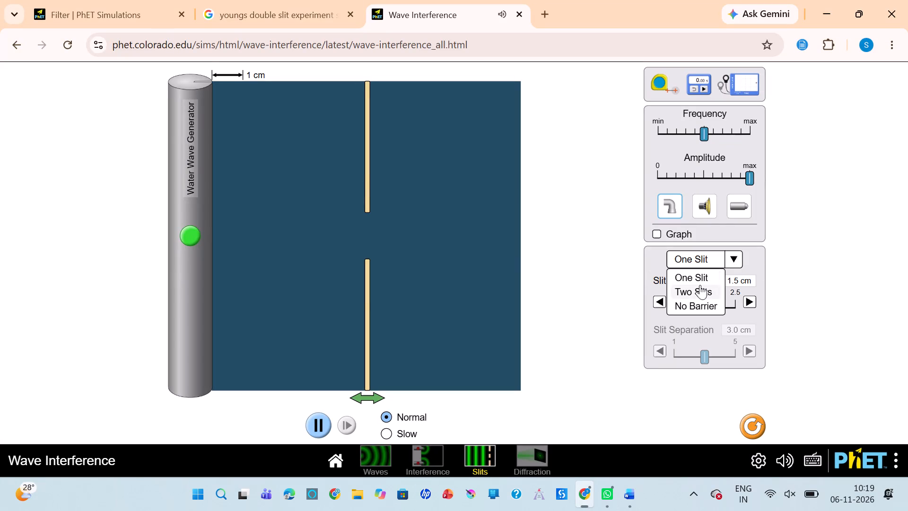
click(700, 285)
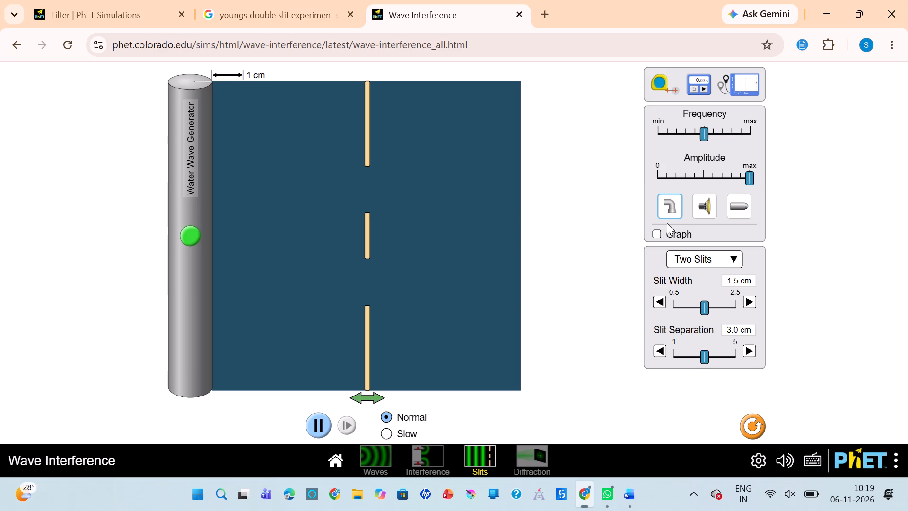
Switch the wave source to light and set its barrier to Two Slits.
click(726, 209)
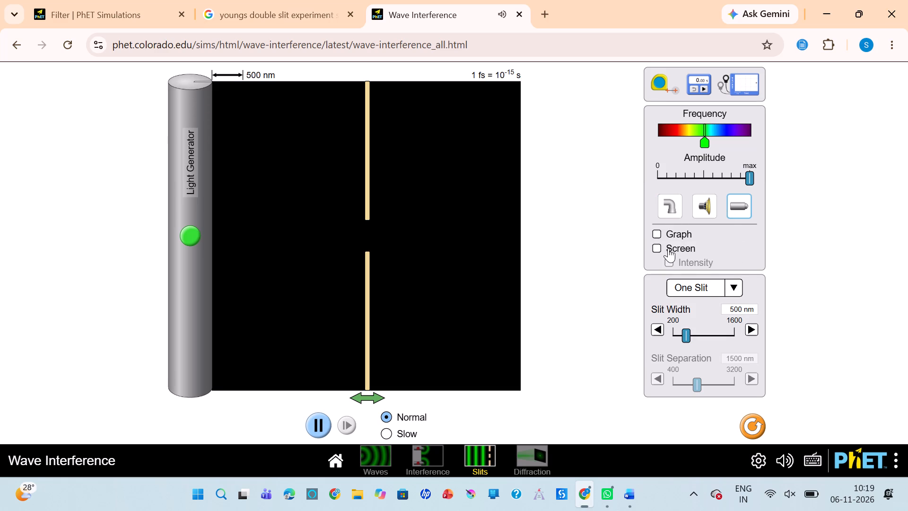
click(695, 291)
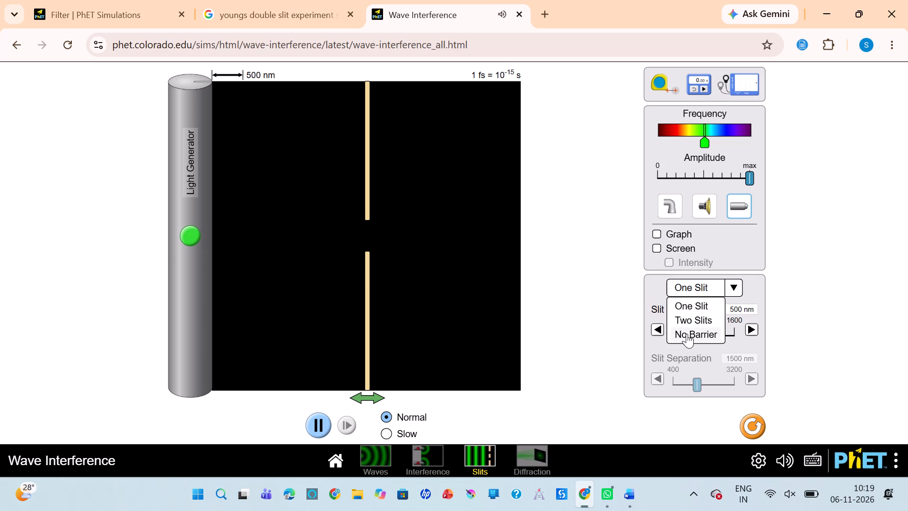
click(687, 325)
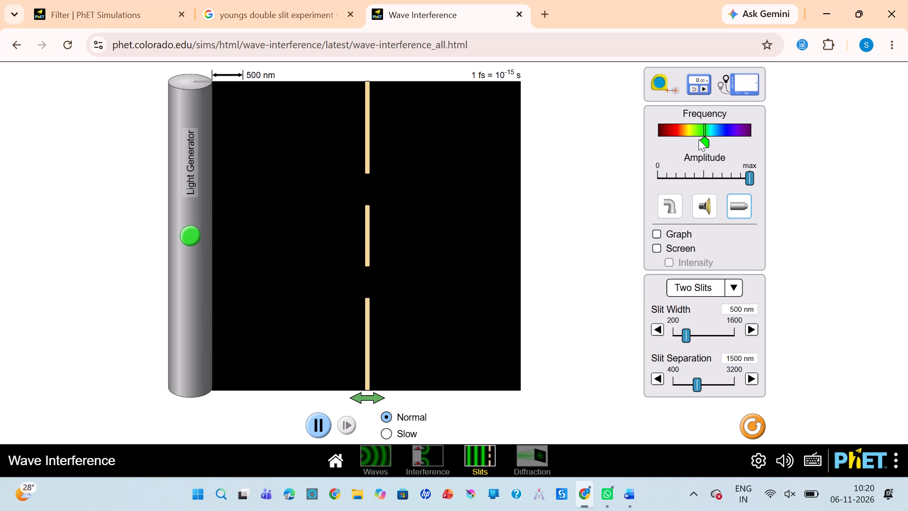
Lower the light frequency slightly, keeping it within the green part of the spectrum.
click(703, 124)
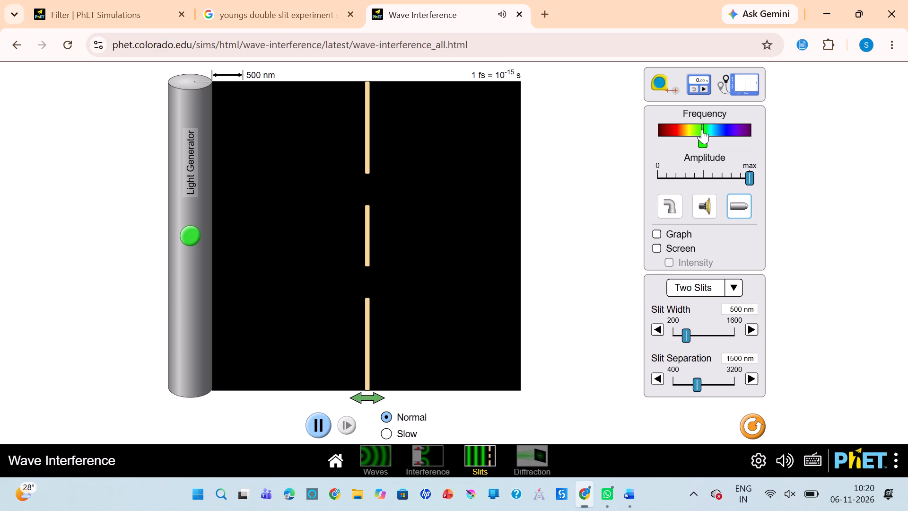
click(702, 129)
Turn on the light generator and display the screen behind the two slits.
click(188, 233)
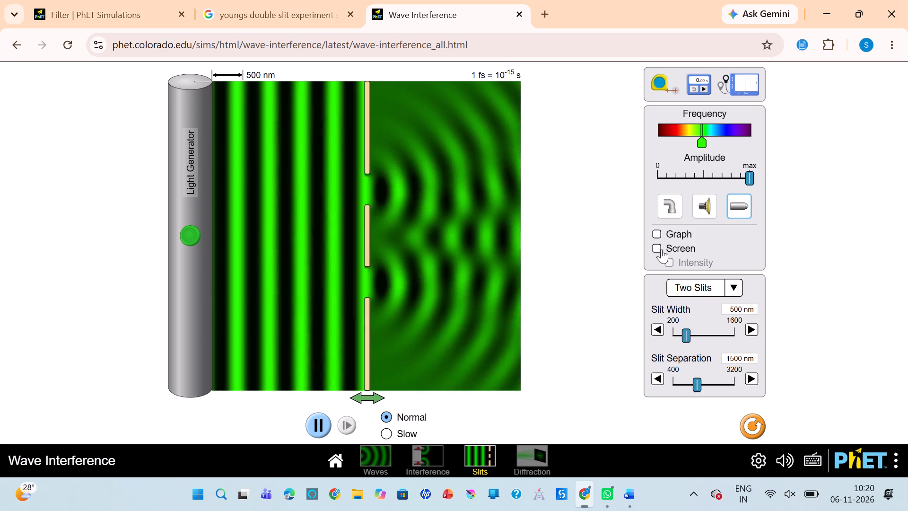
click(661, 249)
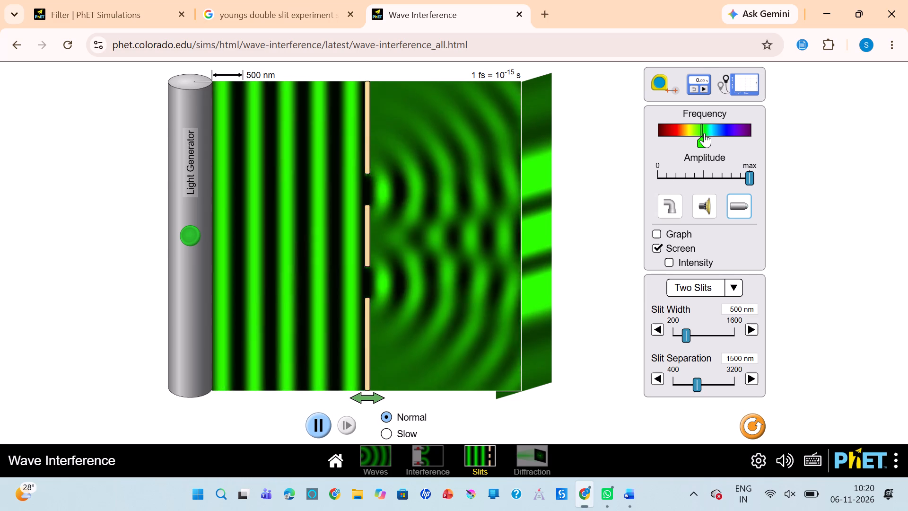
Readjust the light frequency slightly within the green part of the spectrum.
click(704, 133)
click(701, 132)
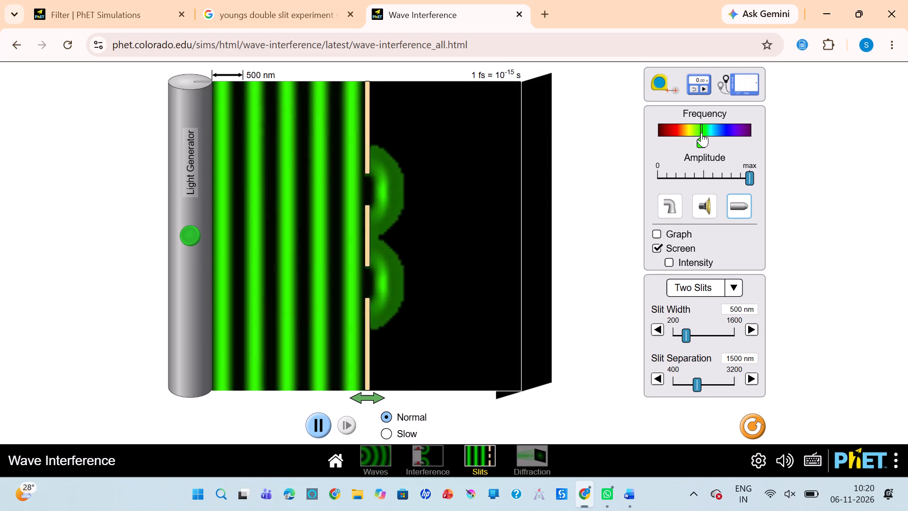
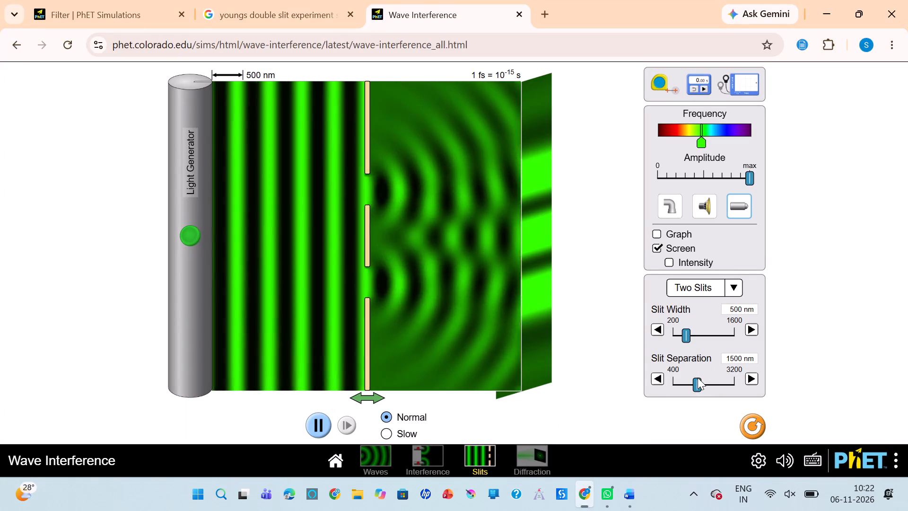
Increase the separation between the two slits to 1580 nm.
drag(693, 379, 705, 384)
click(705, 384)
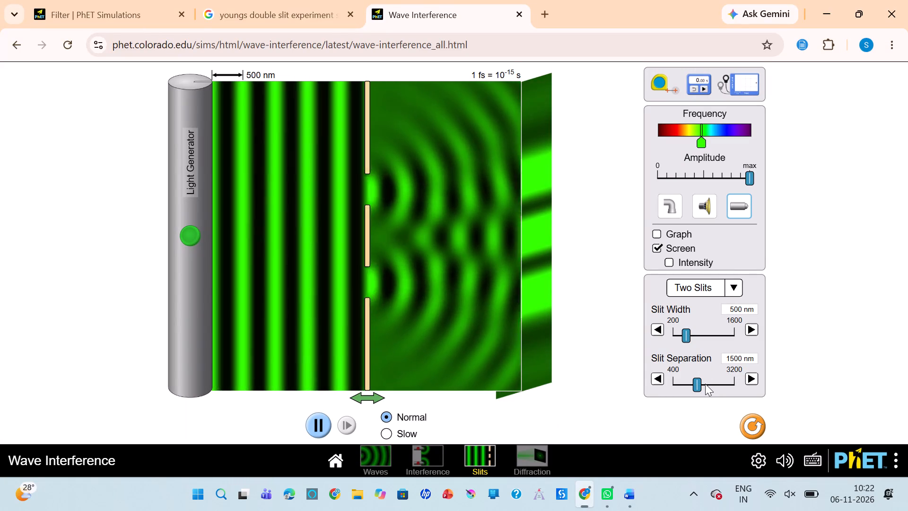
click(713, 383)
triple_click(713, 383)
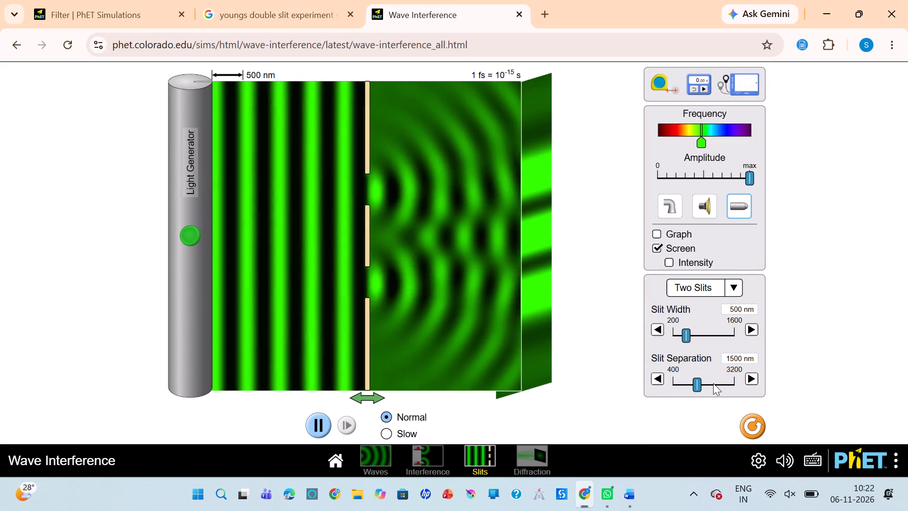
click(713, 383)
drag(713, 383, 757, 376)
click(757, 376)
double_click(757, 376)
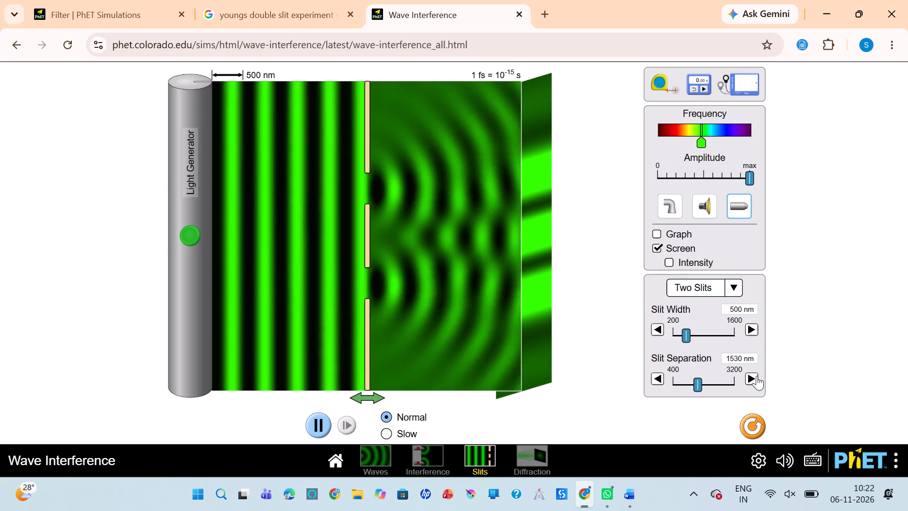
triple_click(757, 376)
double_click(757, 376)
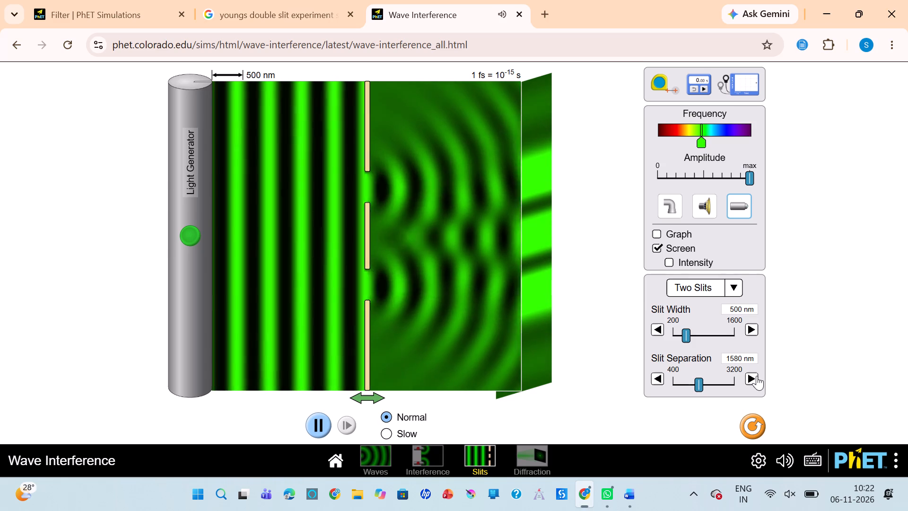
Set the slit separation of the two-slit barrier to 2500 nm.
drag(693, 381, 716, 391)
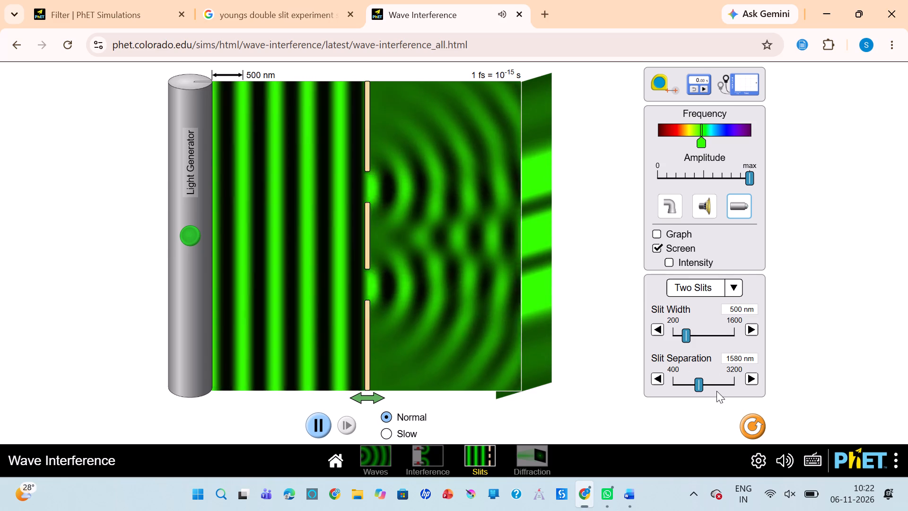
drag(716, 391, 716, 390)
click(713, 379)
click(713, 380)
drag(713, 380, 715, 387)
drag(715, 387, 715, 381)
triple_click(715, 381)
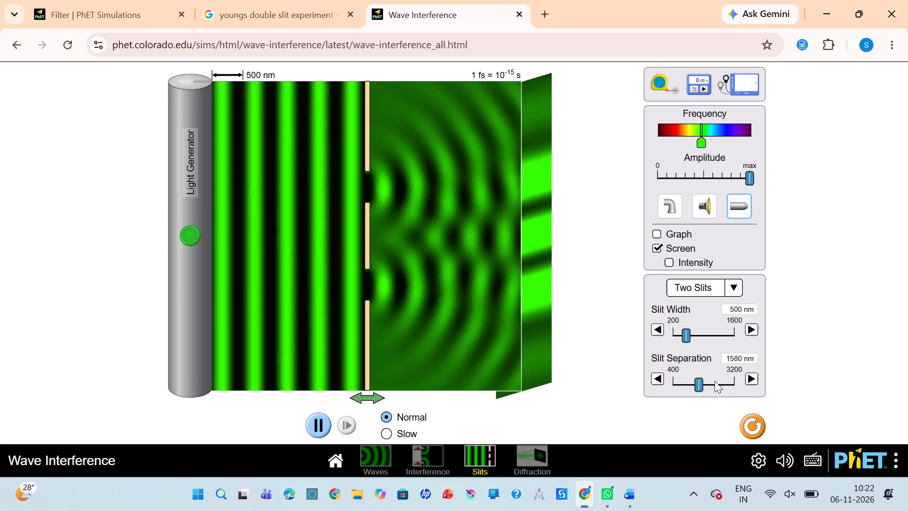
drag(715, 381, 729, 383)
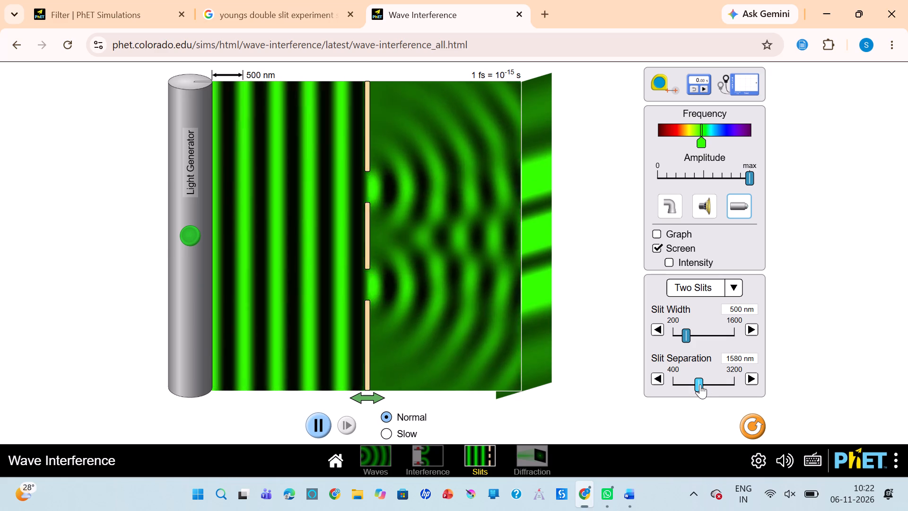
right_click(700, 384)
click(702, 382)
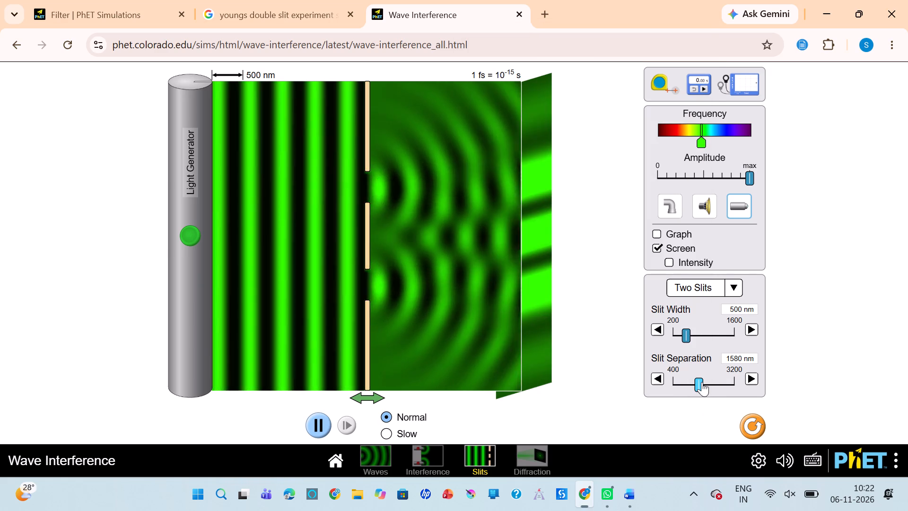
click(707, 382)
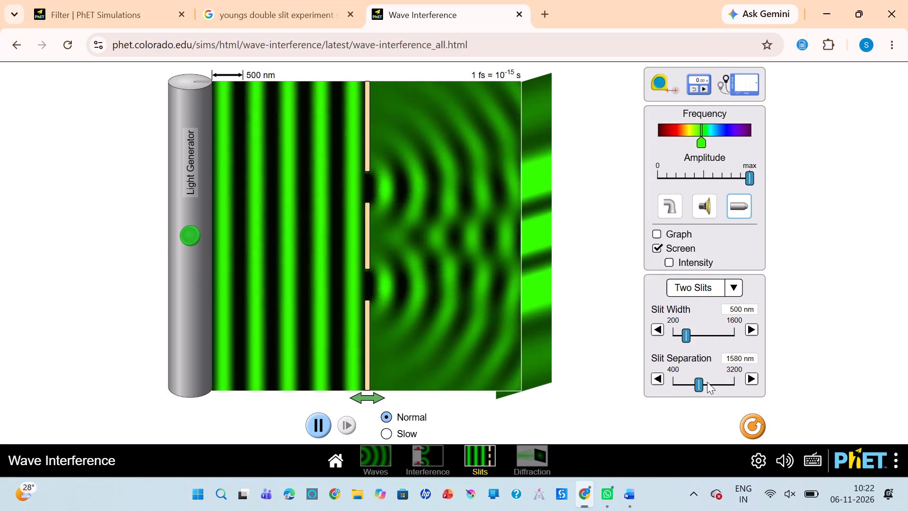
drag(701, 377, 717, 384)
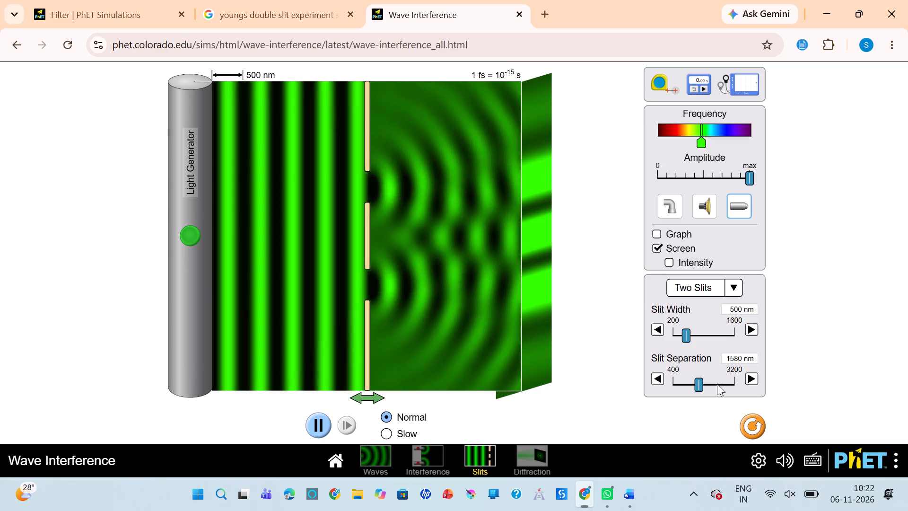
click(699, 380)
drag(702, 380, 710, 380)
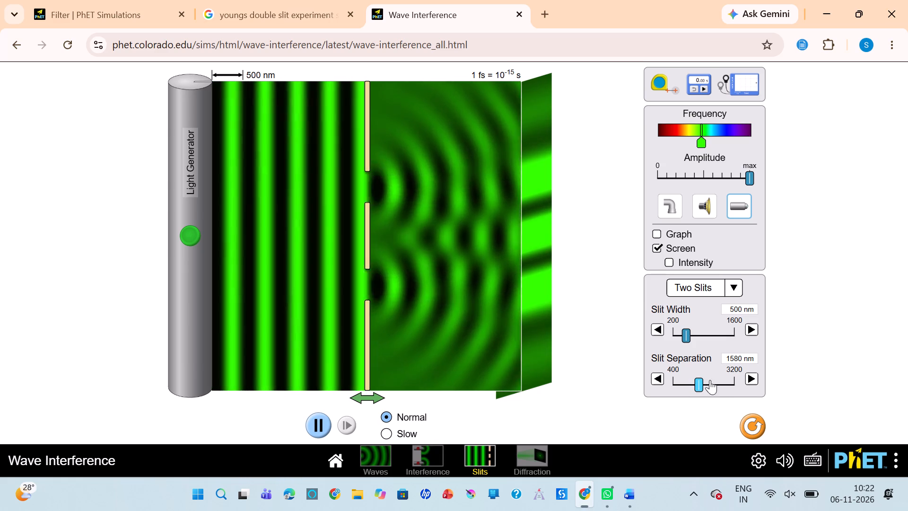
drag(710, 380, 724, 381)
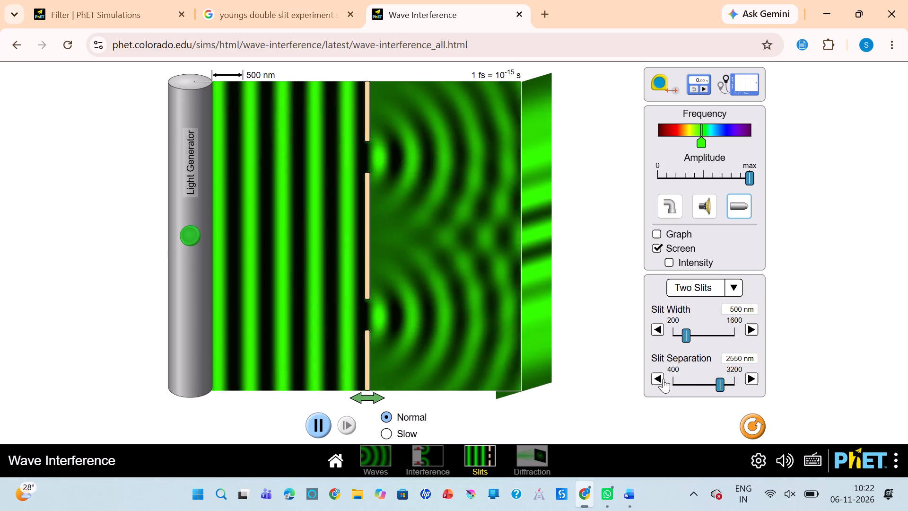
click(653, 379)
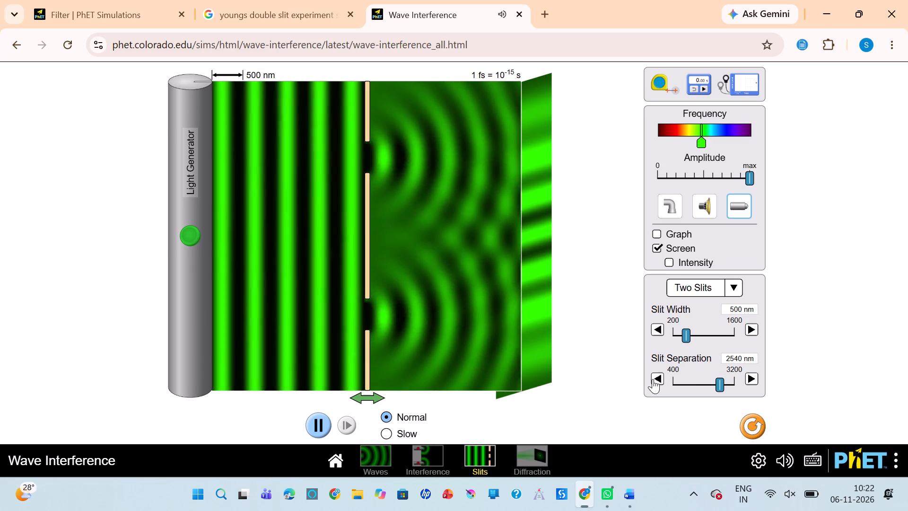
double_click(653, 379)
click(653, 379)
click(653, 379)
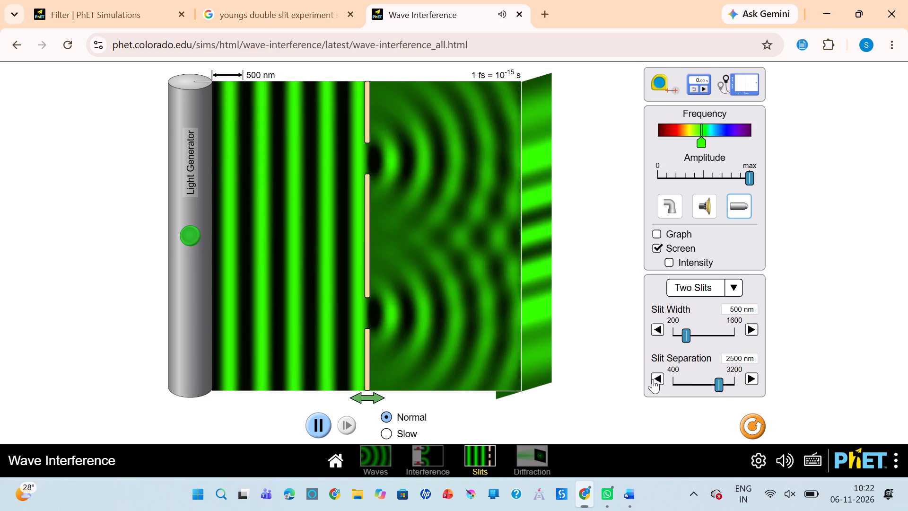
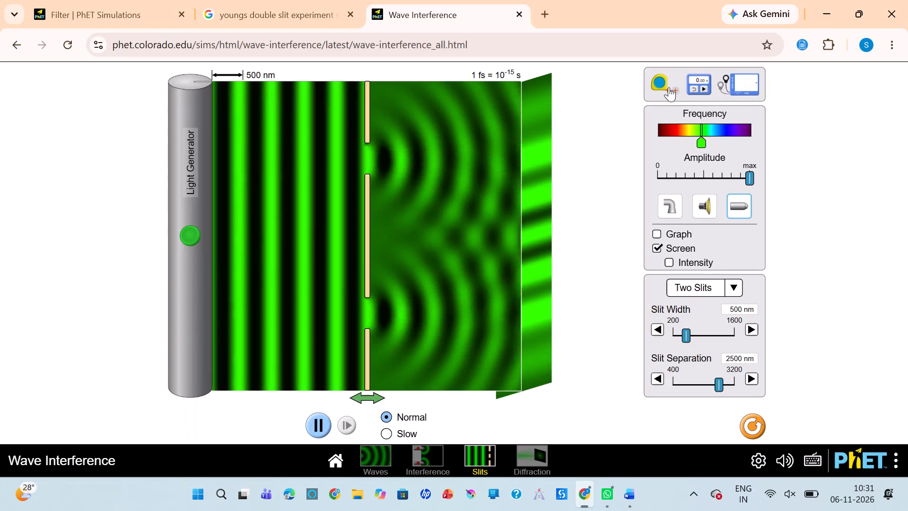
Measure the horizontal distance from the two-slit barrier to the screen with the measuring tape.
drag(663, 80, 535, 229)
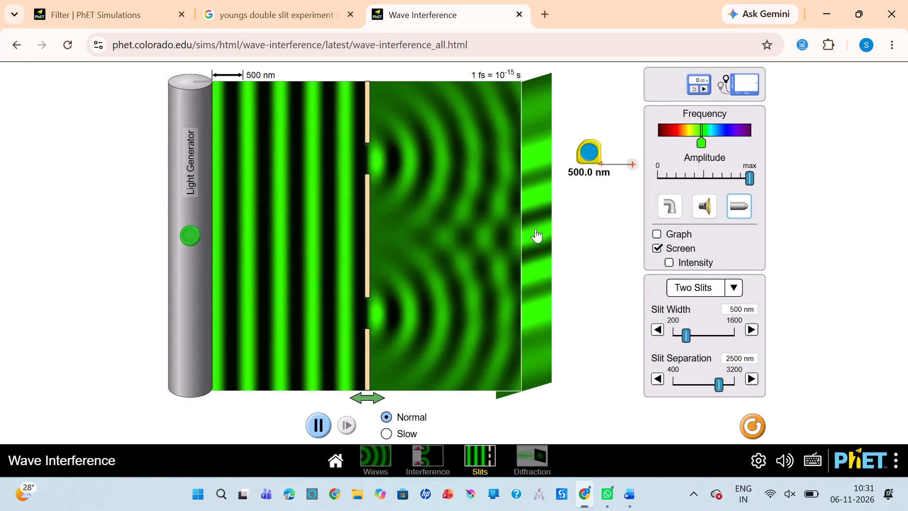
drag(535, 229, 391, 247)
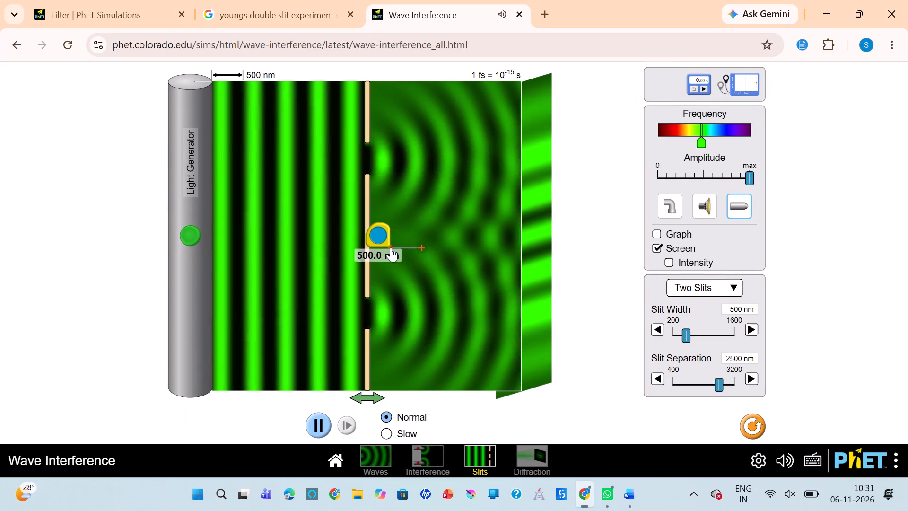
drag(391, 247, 360, 253)
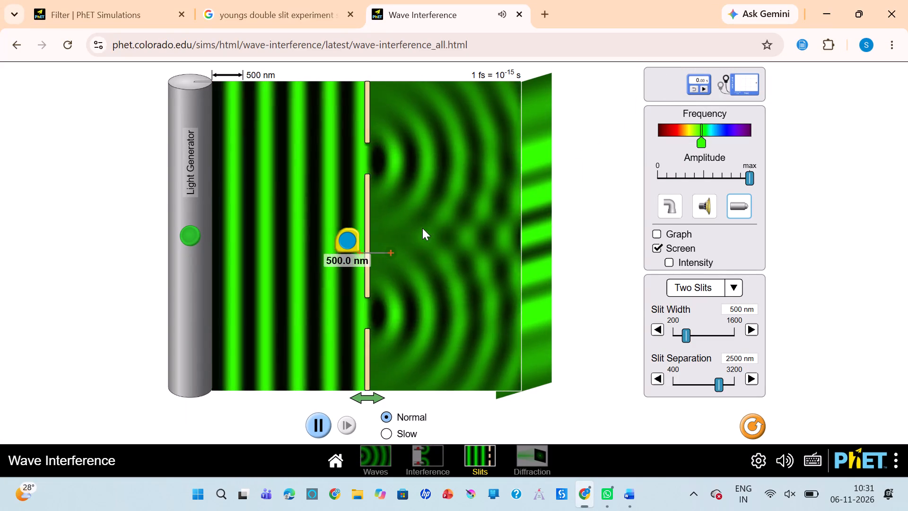
drag(389, 252, 502, 248)
click(502, 248)
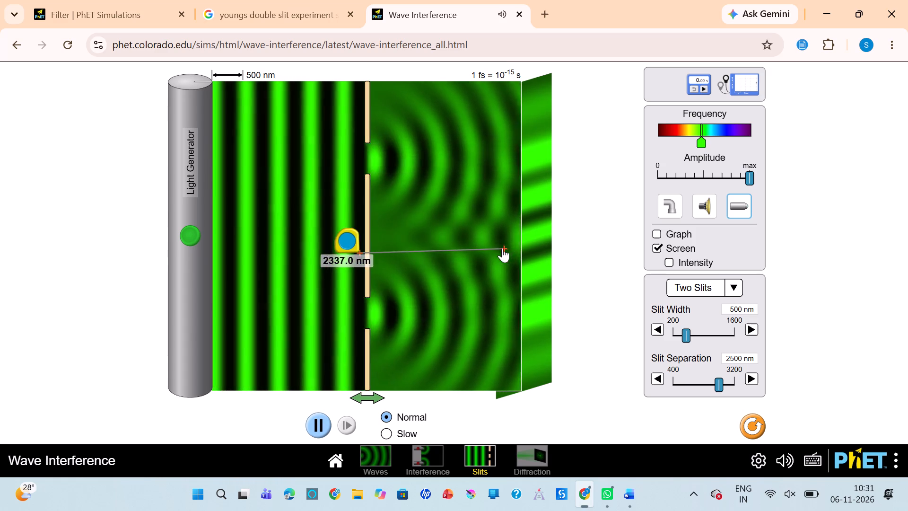
click(514, 251)
drag(506, 248, 523, 251)
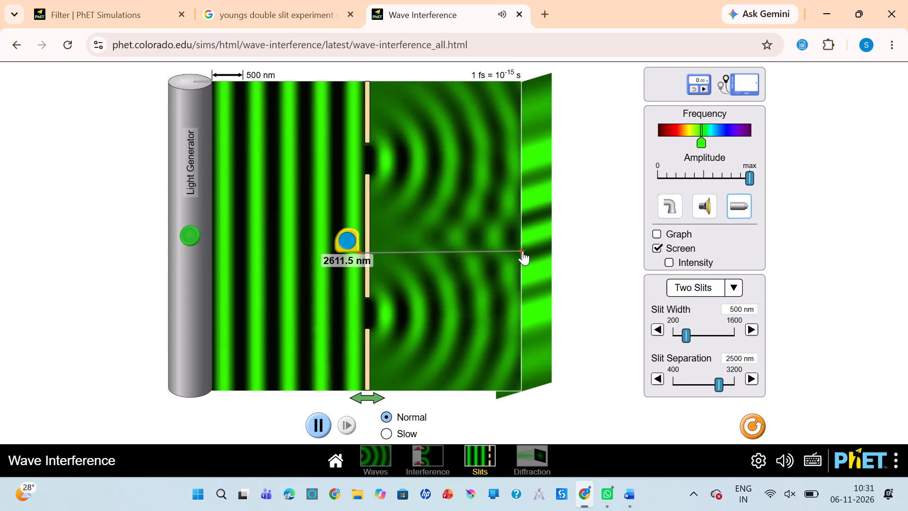
drag(523, 251, 556, 254)
drag(556, 254, 554, 254)
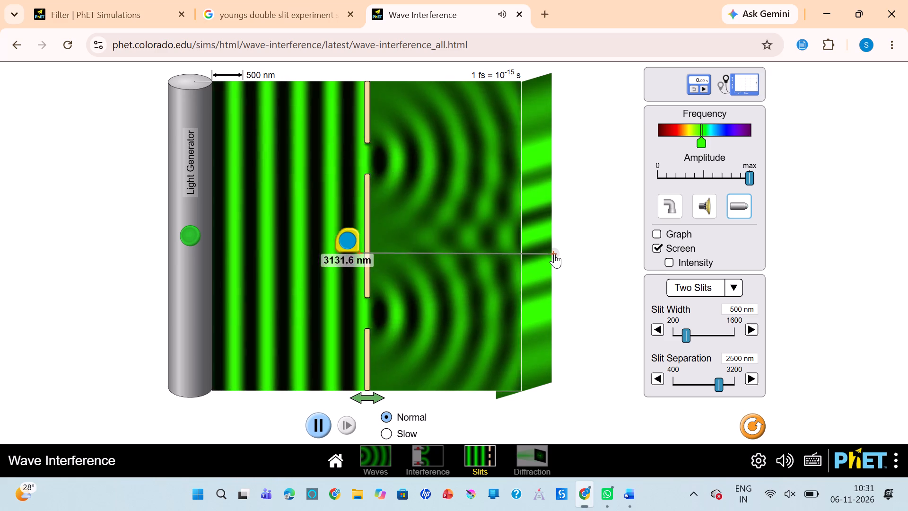
Retract the measuring tape and return it from the wave area to the toolbox.
drag(554, 254, 341, 253)
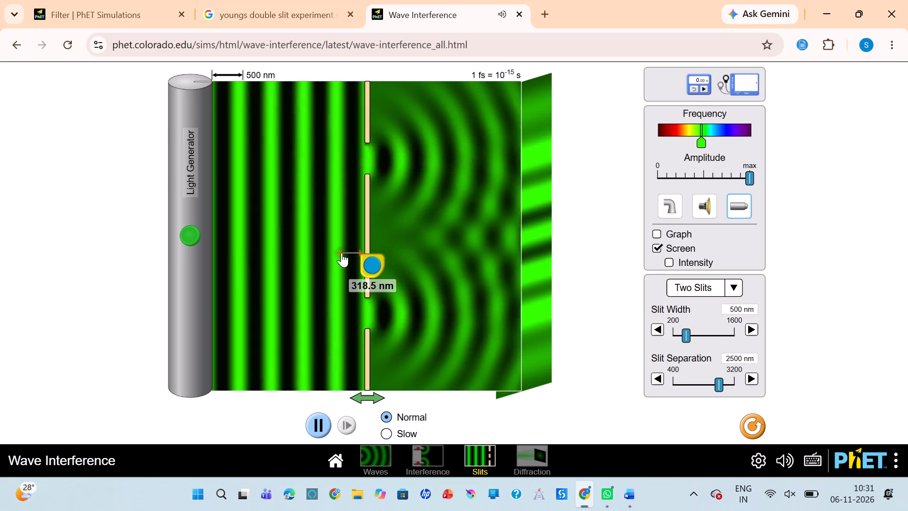
drag(341, 253, 351, 255)
double_click(363, 257)
drag(363, 257, 437, 242)
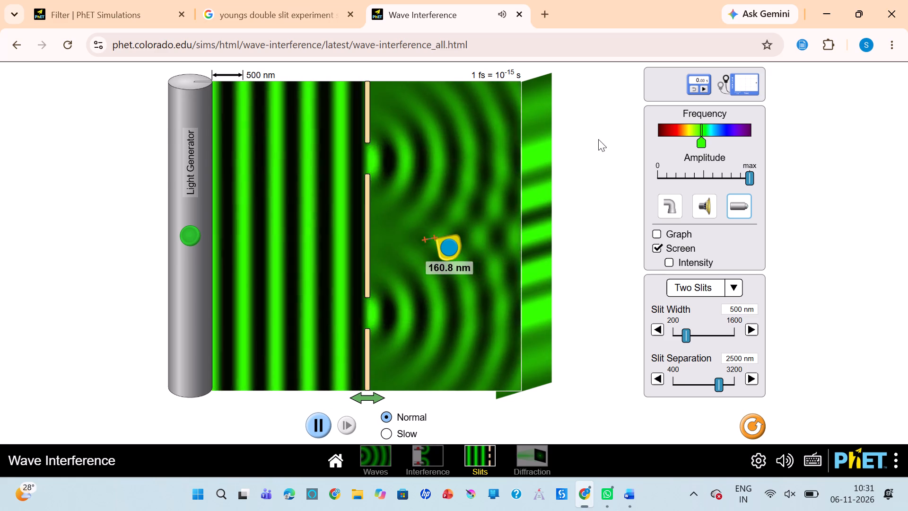
drag(452, 246, 342, 267)
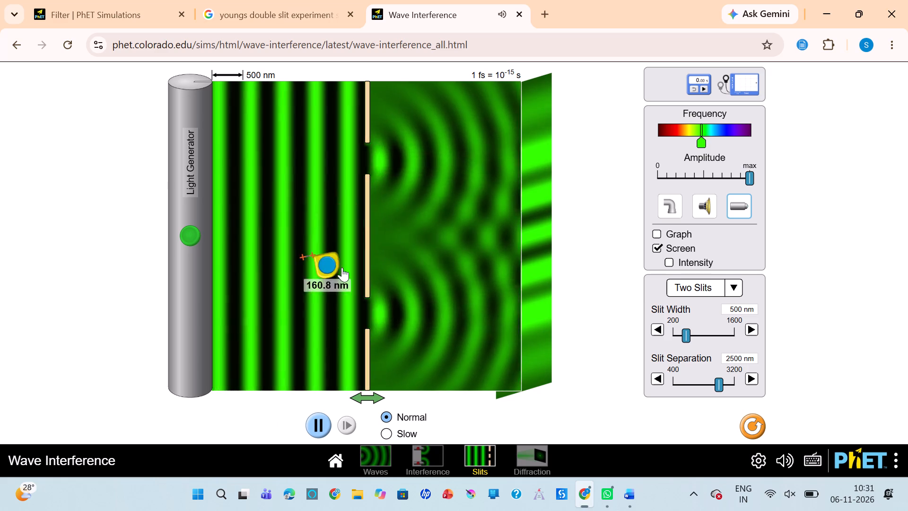
drag(342, 267, 380, 228)
drag(380, 228, 377, 251)
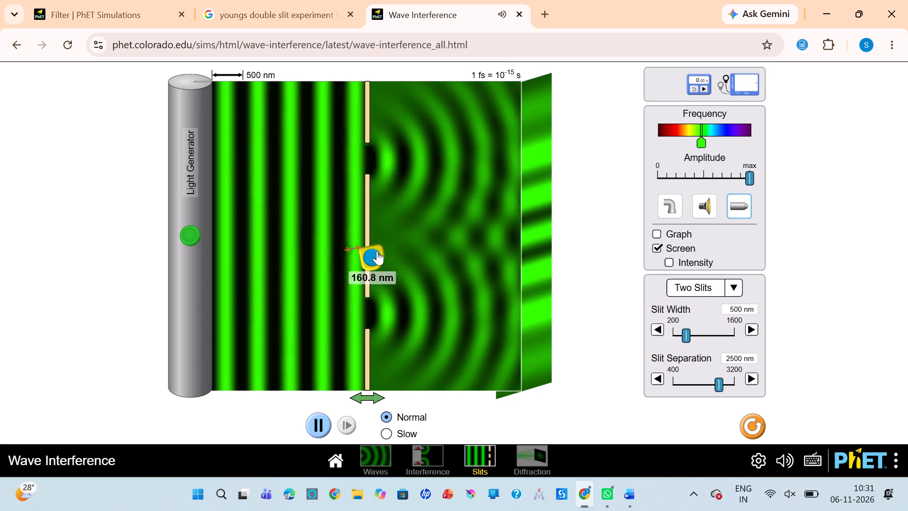
drag(377, 251, 463, 220)
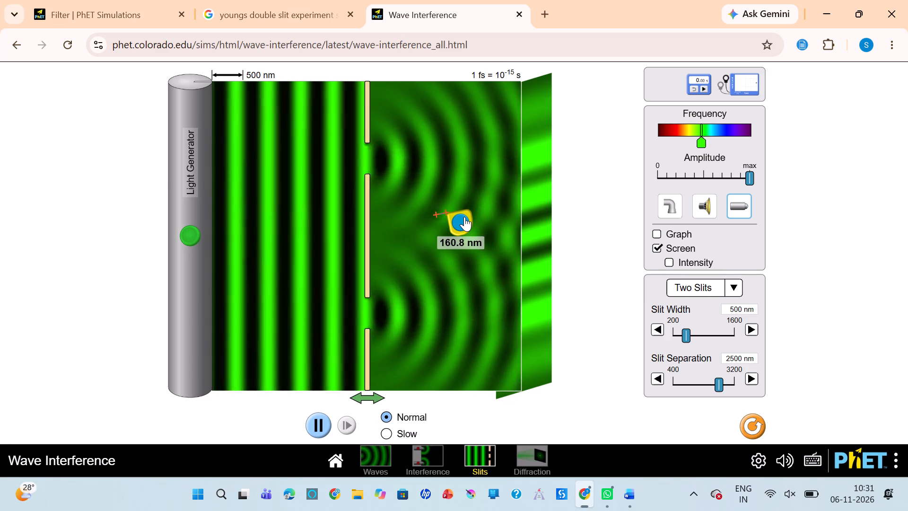
right_drag(464, 217, 440, 253)
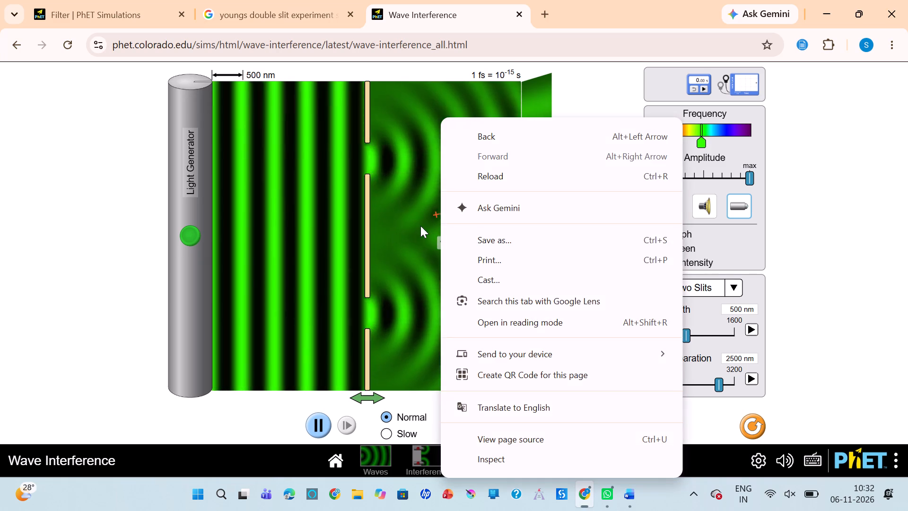
click(420, 226)
drag(439, 210, 478, 180)
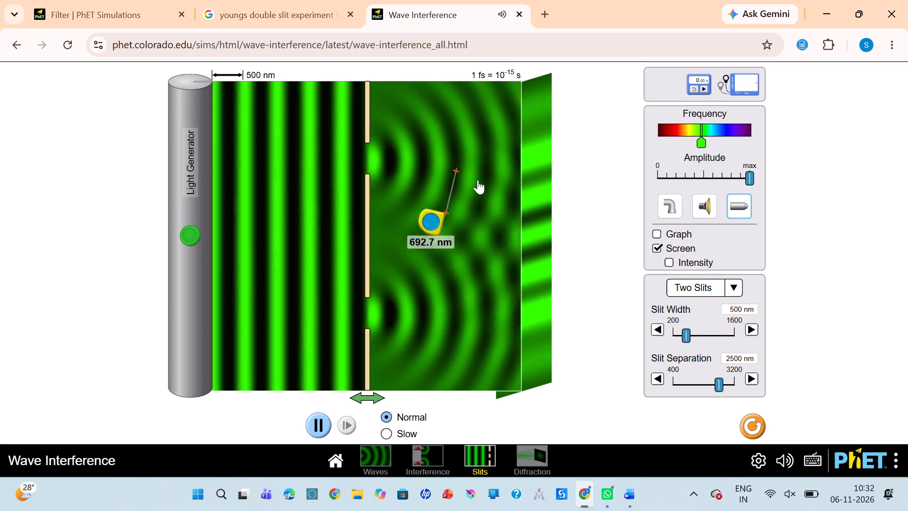
drag(478, 180, 455, 210)
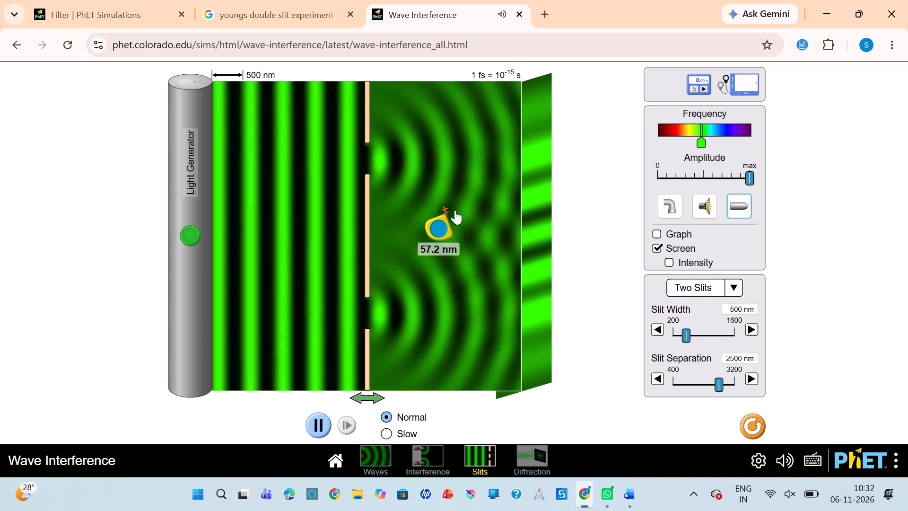
drag(455, 210, 465, 221)
drag(463, 216, 464, 201)
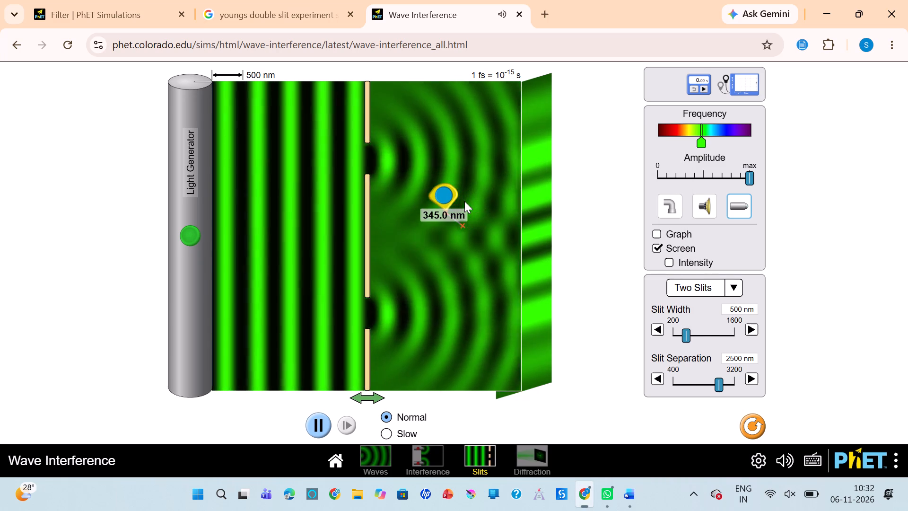
drag(451, 199, 671, 91)
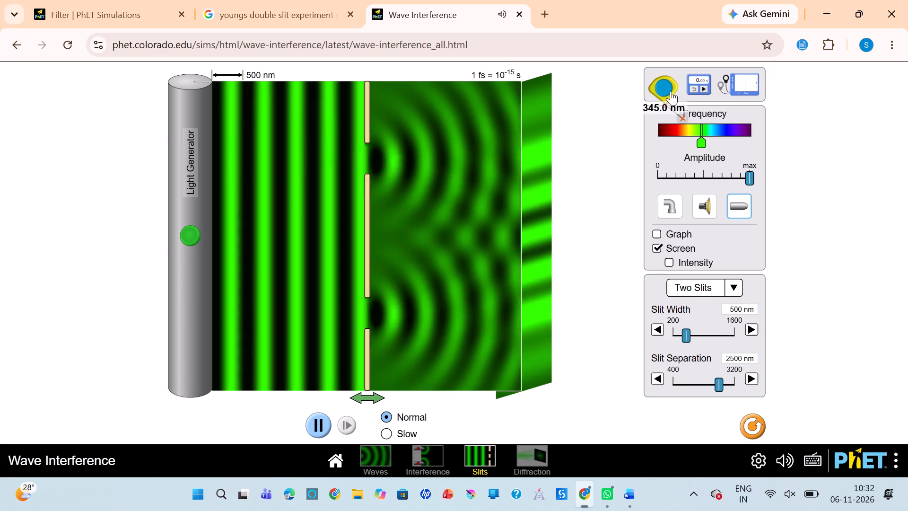
drag(671, 91, 671, 89)
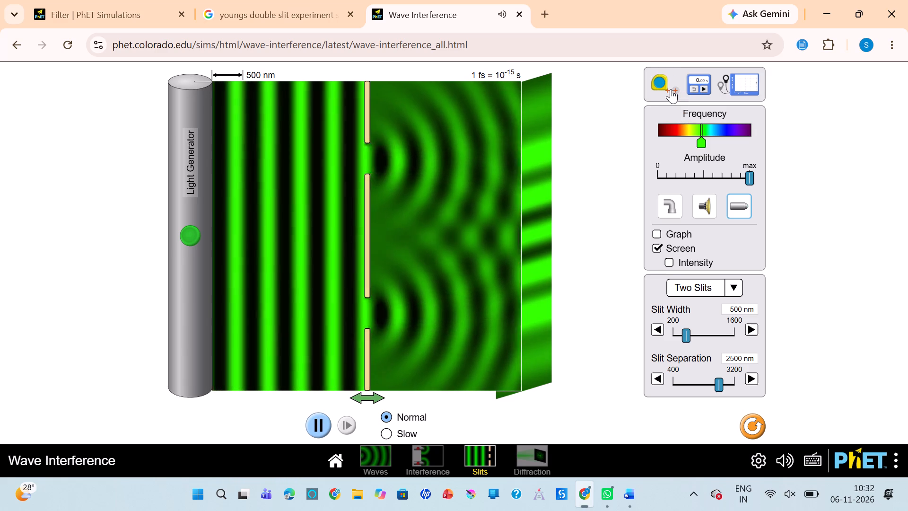
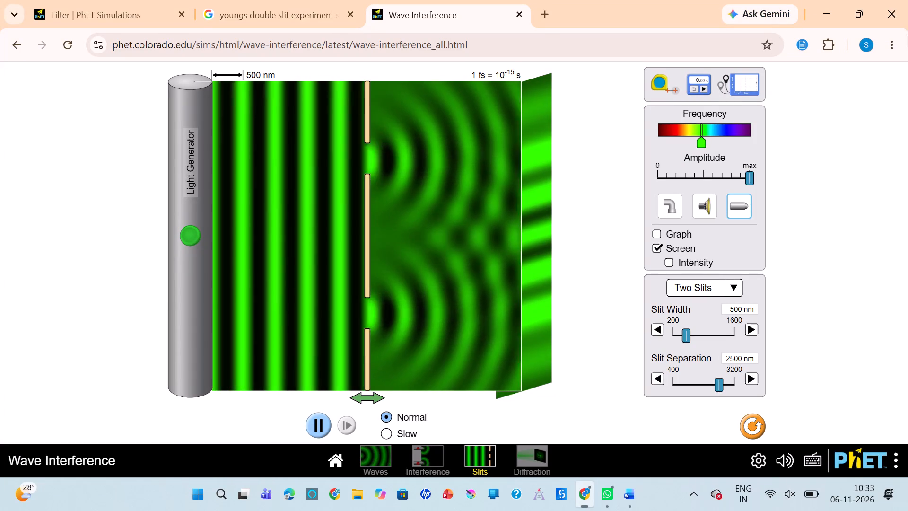
Switch to the M7 Youngs Double Slit Lab document in Word and review its procedure, diagrams, objective and experimental setup.
click(620, 500)
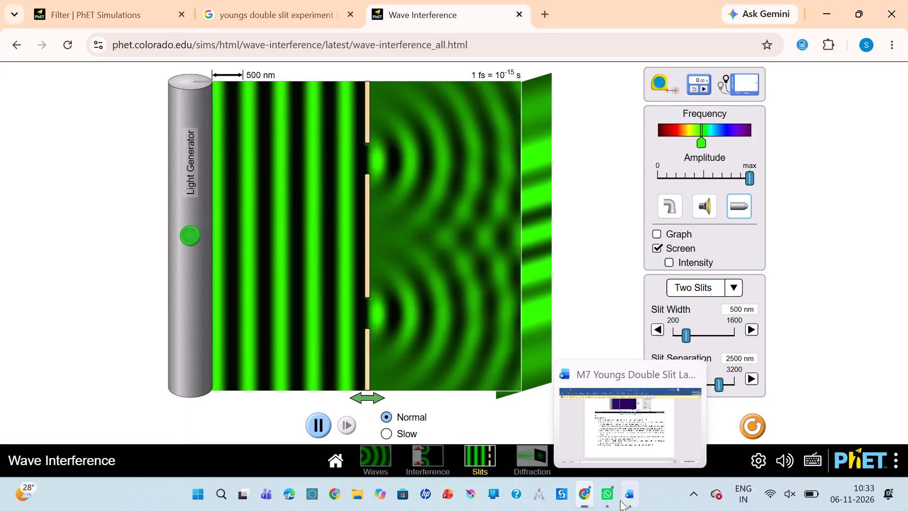
scroll(526, 337, down, 3)
scroll(526, 337, up, 4)
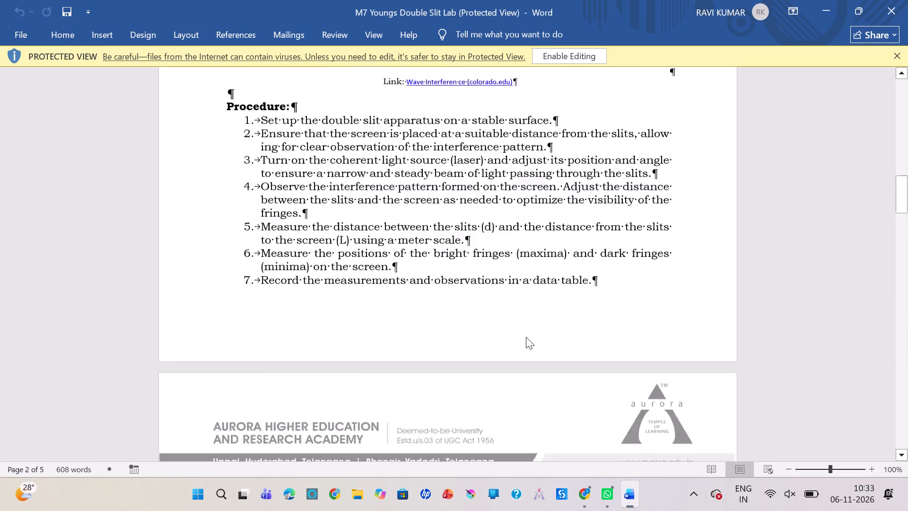
scroll(526, 337, up, 2)
scroll(526, 337, down, 2)
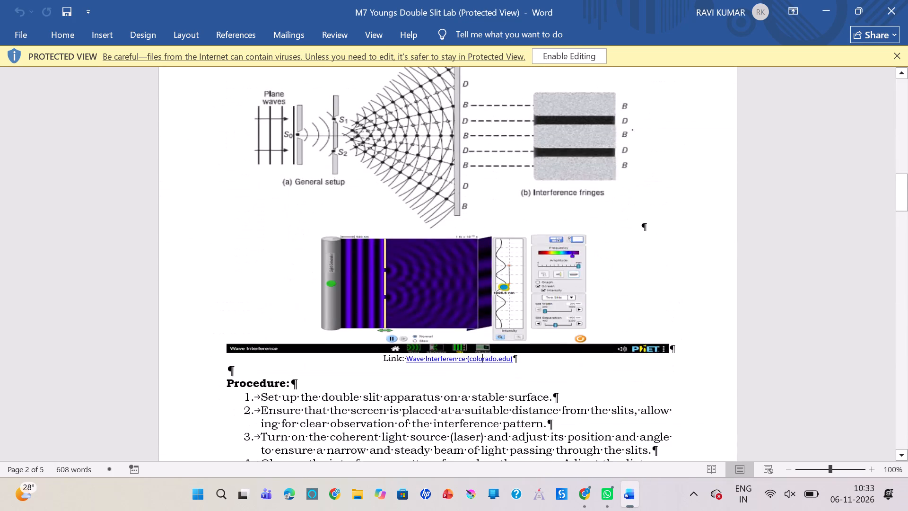
scroll(526, 337, up, 7)
scroll(526, 337, down, 1)
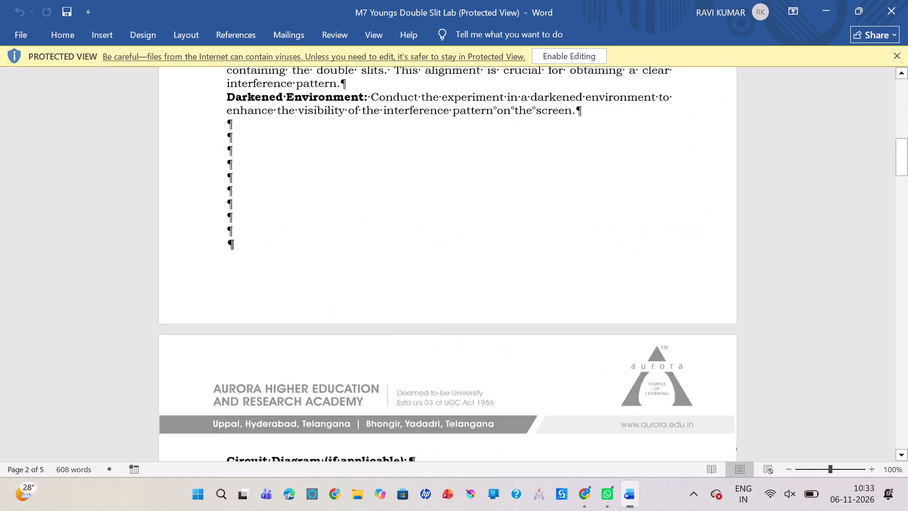
scroll(526, 337, down, 6)
scroll(526, 337, up, 2)
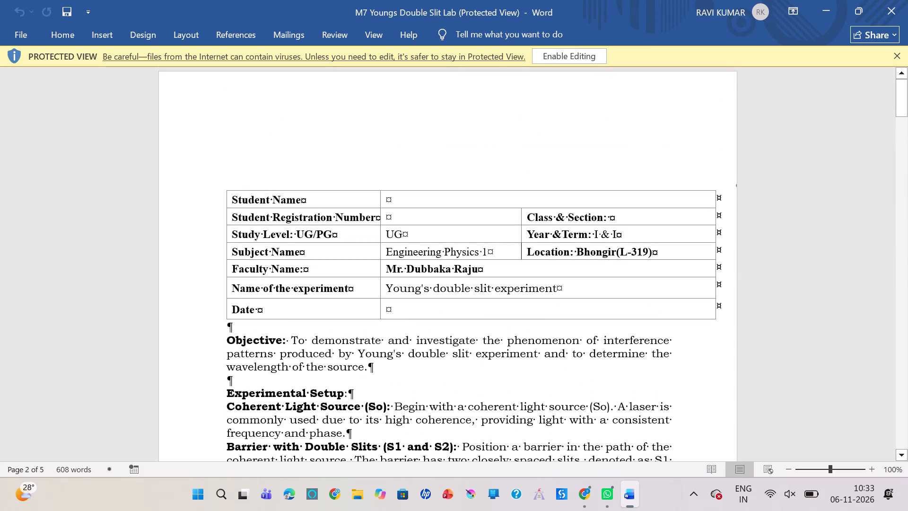
scroll(526, 337, up, 3)
scroll(526, 337, down, 1)
scroll(526, 337, up, 3)
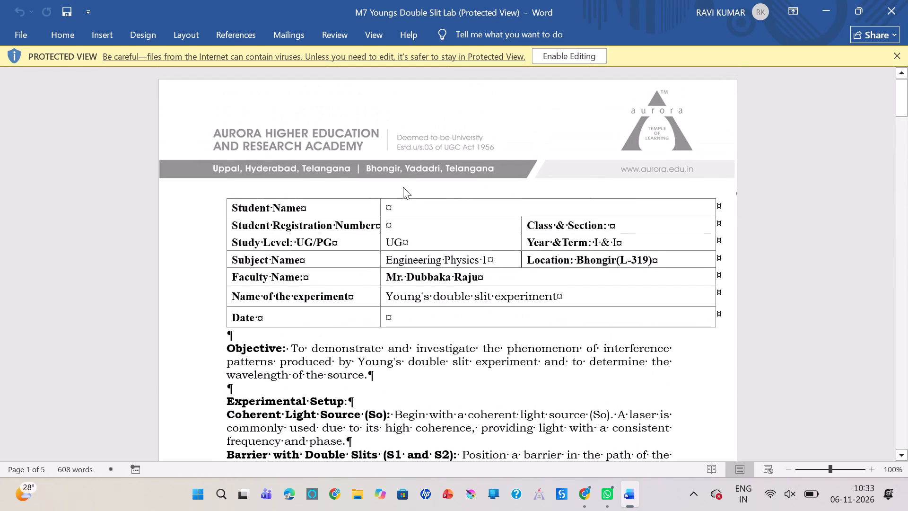
Read through the lab document's data and observations table, wavelength formulas, and discussion and conclusion sections.
scroll(399, 208, down, 2)
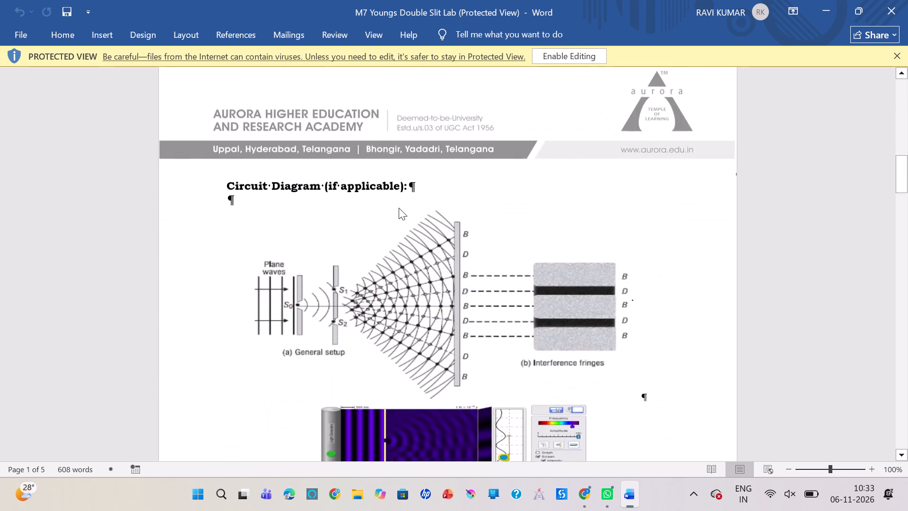
scroll(399, 208, down, 3)
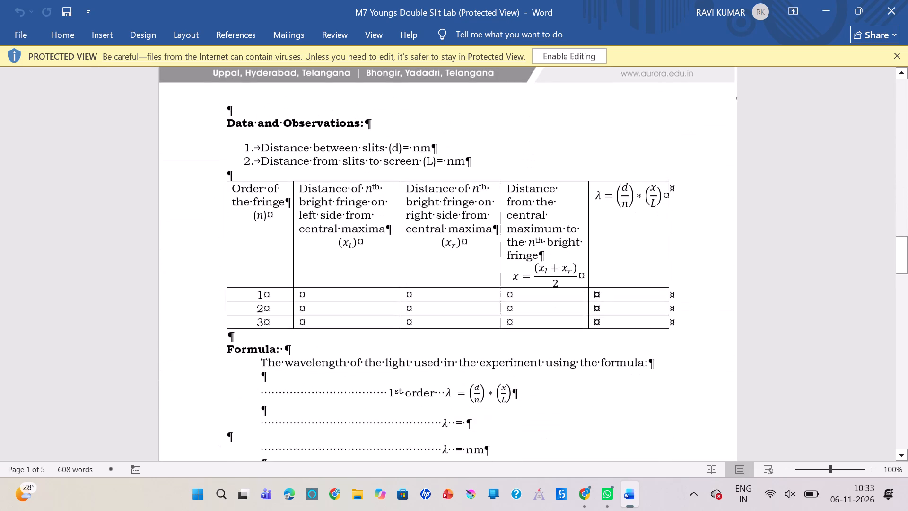
scroll(399, 208, down, 1)
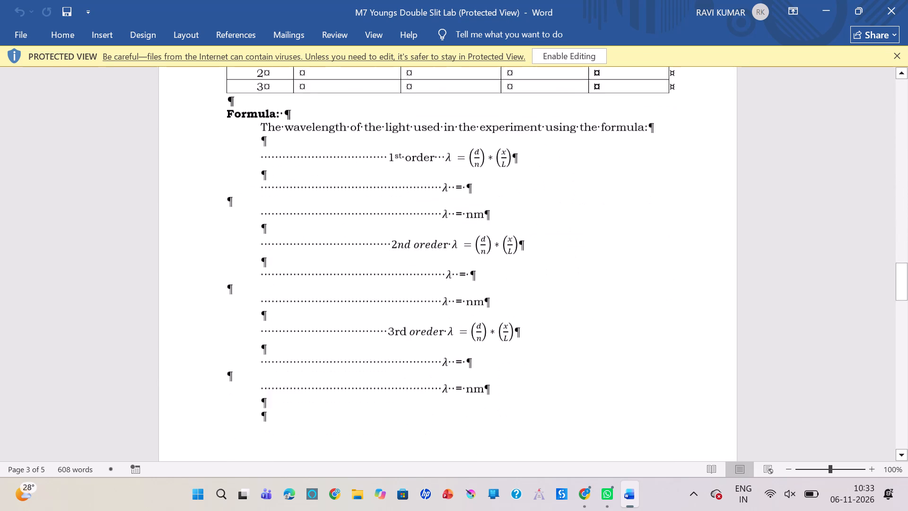
scroll(399, 208, down, 11)
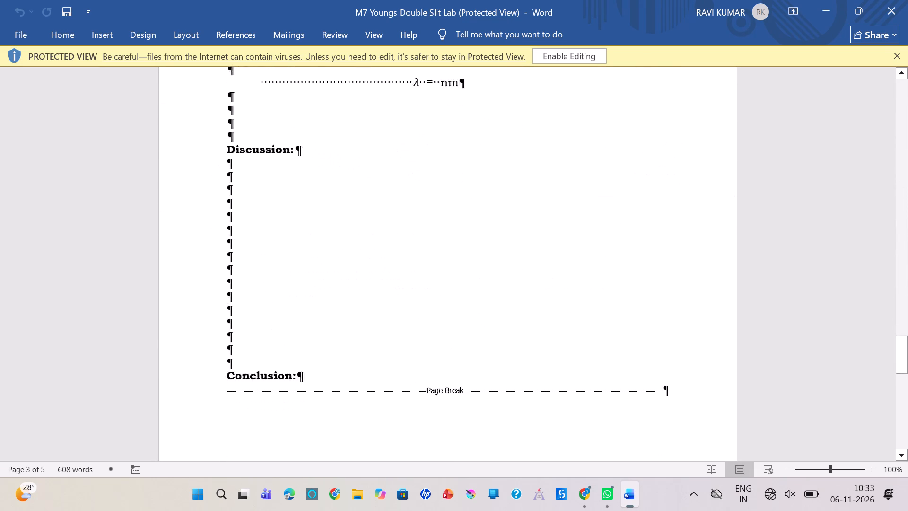
scroll(399, 208, down, 3)
scroll(399, 208, up, 3)
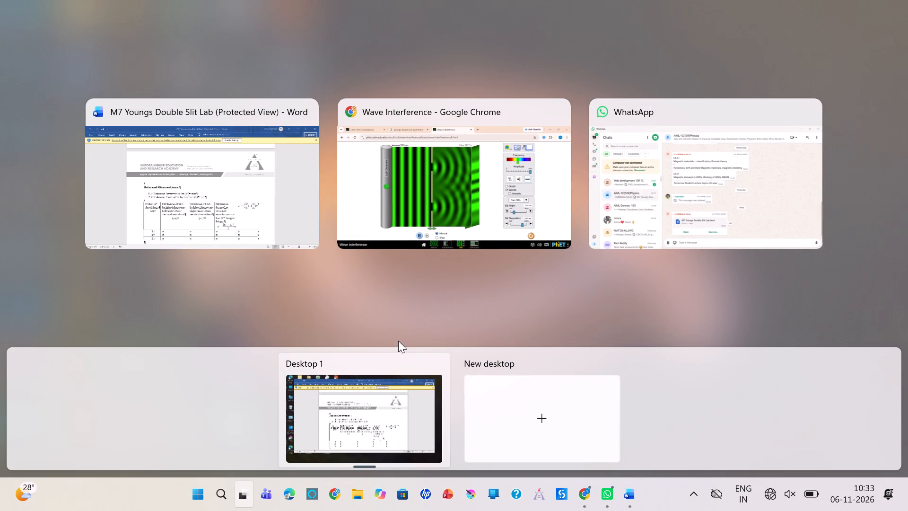
Return to the Wave Interference simulation in Chrome and stretch the measuring tape horizontally from the two-slit barrier towards the screen.
click(440, 214)
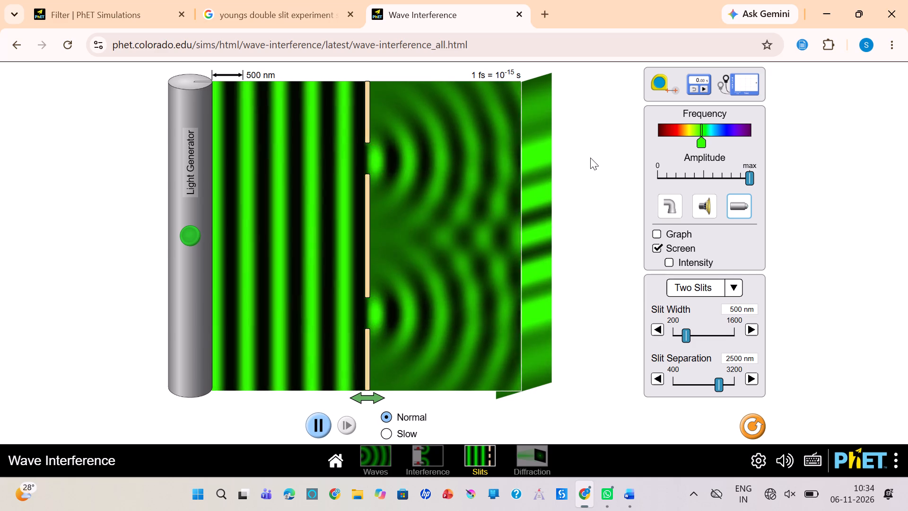
drag(661, 83, 346, 233)
drag(377, 230, 438, 238)
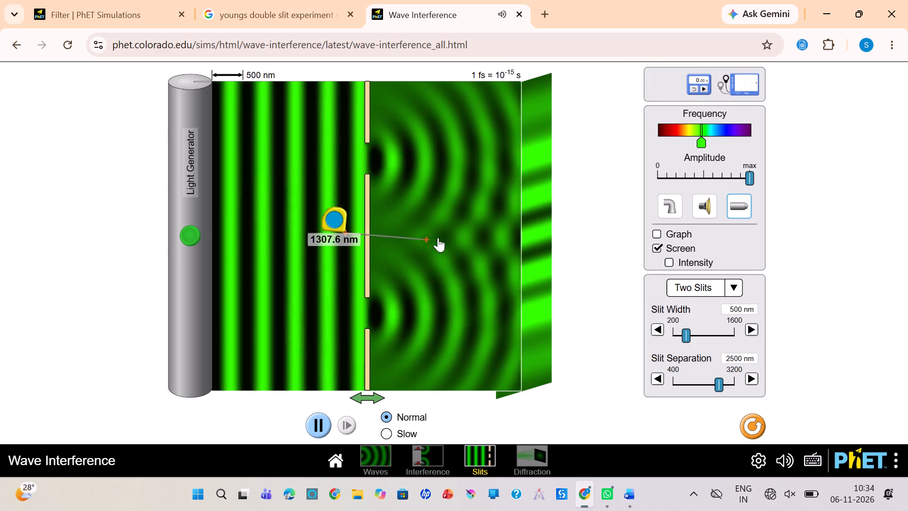
drag(438, 238, 512, 224)
click(512, 224)
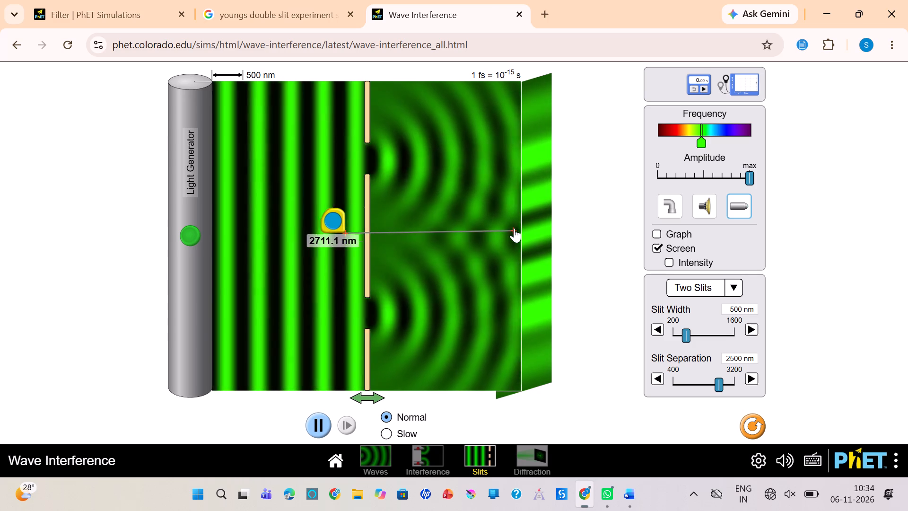
click(513, 228)
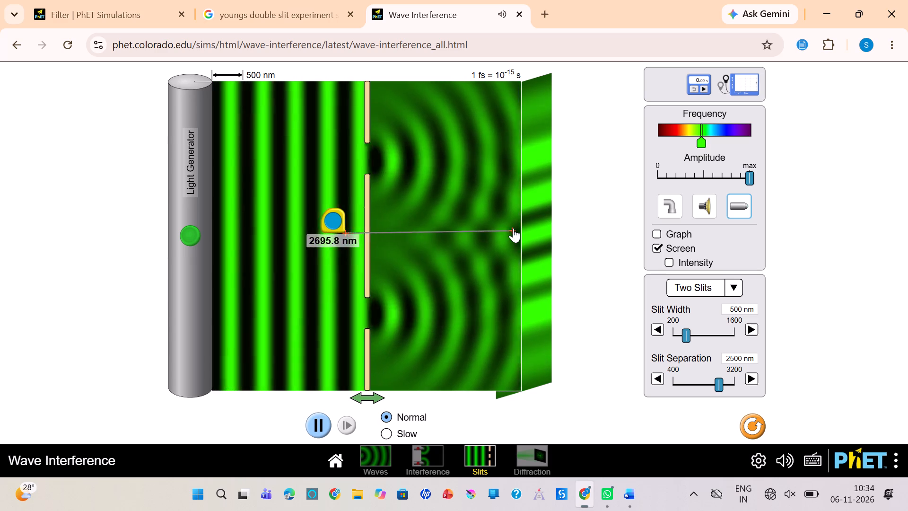
click(513, 228)
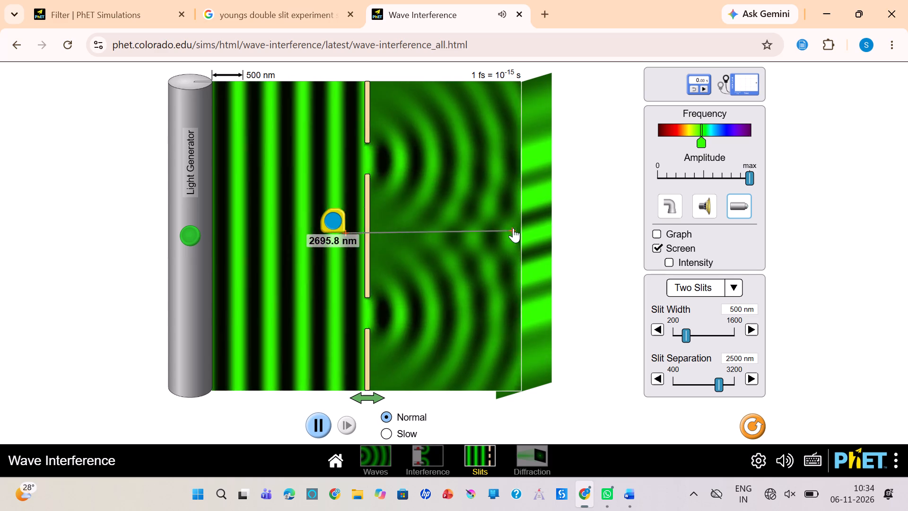
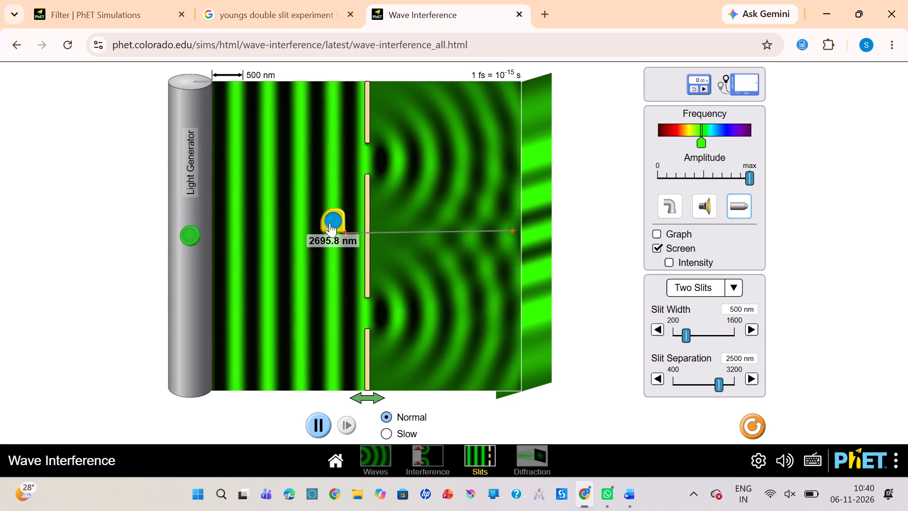
Move the measuring tape closer to the two-slit barrier, with its far end at the screen, to measure the slit-to-screen distance.
drag(330, 223, 342, 227)
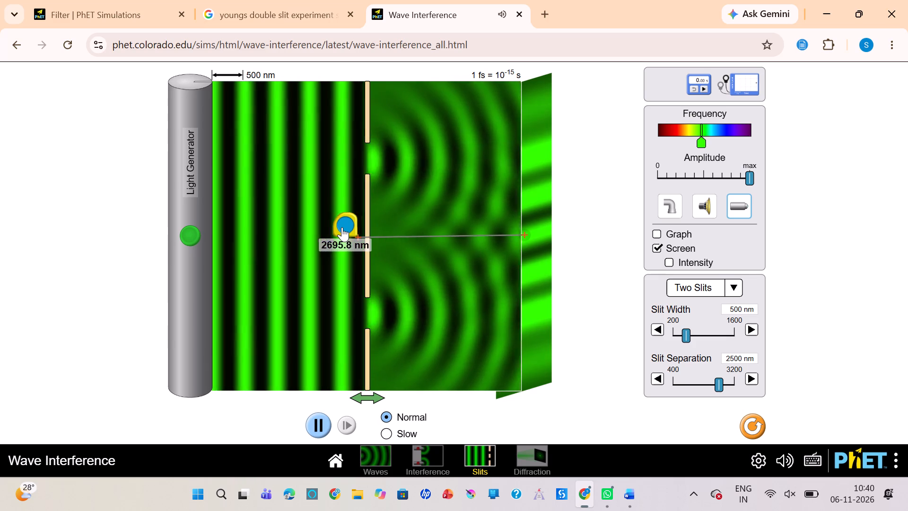
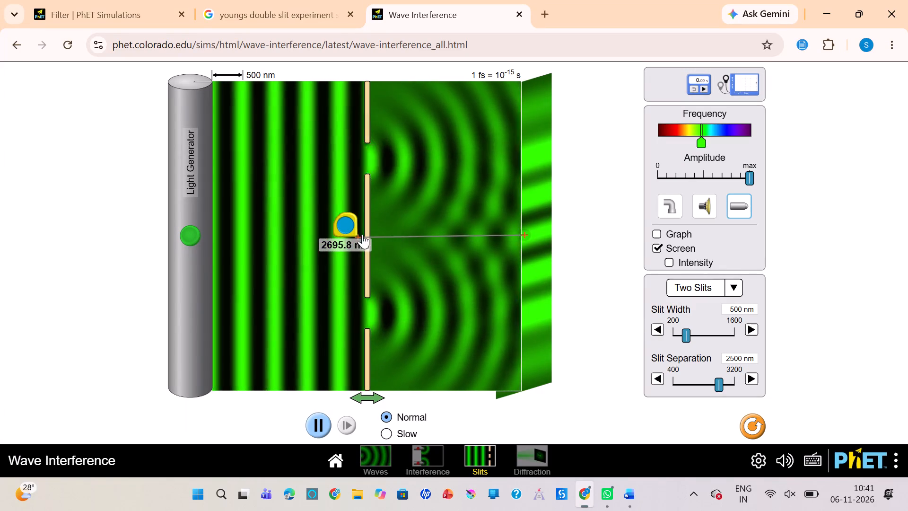
Reposition the measuring tape and its far end level between the two-slit barrier and the screen to measure the slit-to-screen distance.
drag(527, 235, 521, 235)
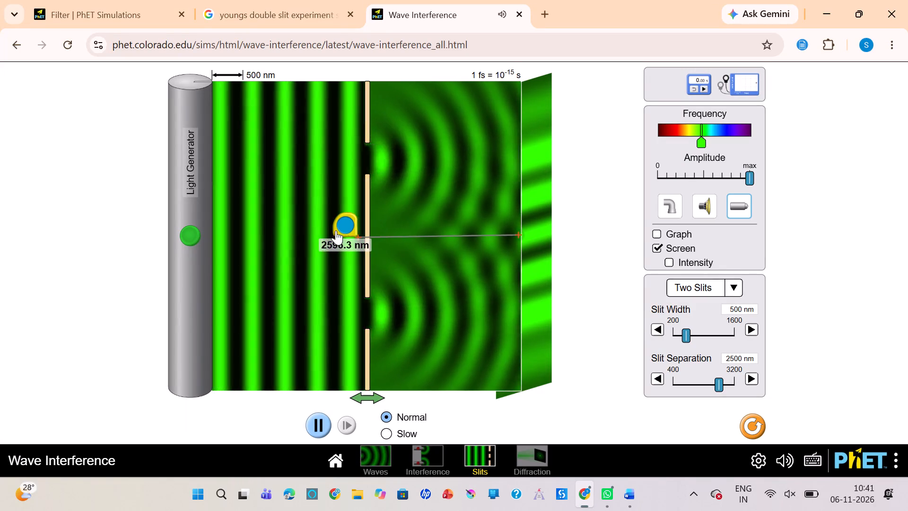
drag(335, 229, 317, 228)
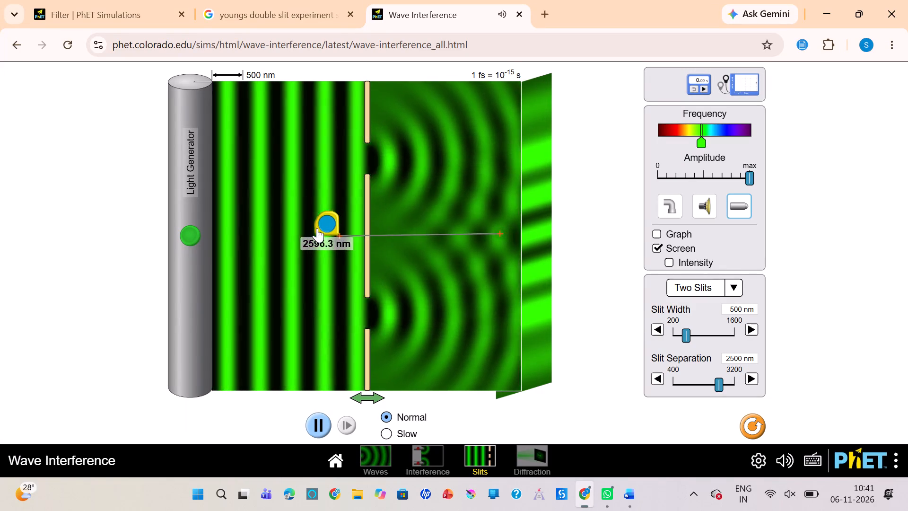
drag(317, 228, 331, 176)
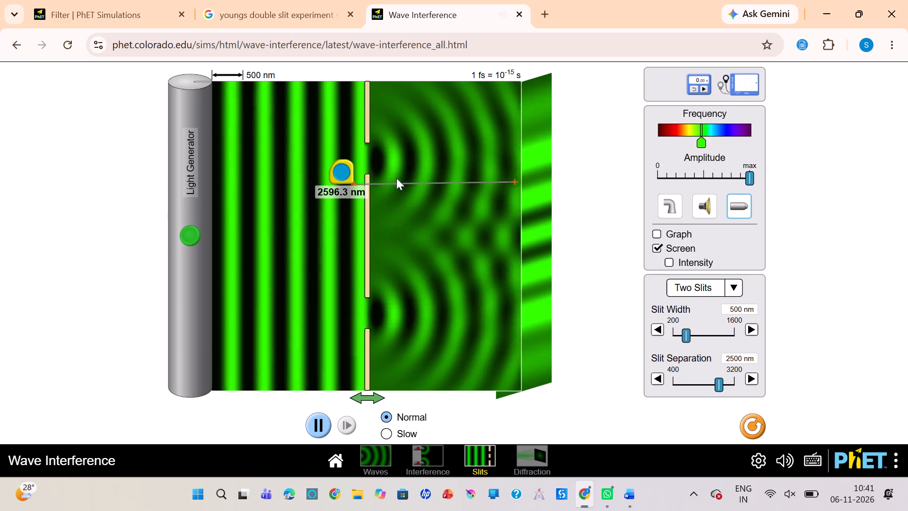
drag(263, 387, 229, 216)
drag(354, 184, 358, 237)
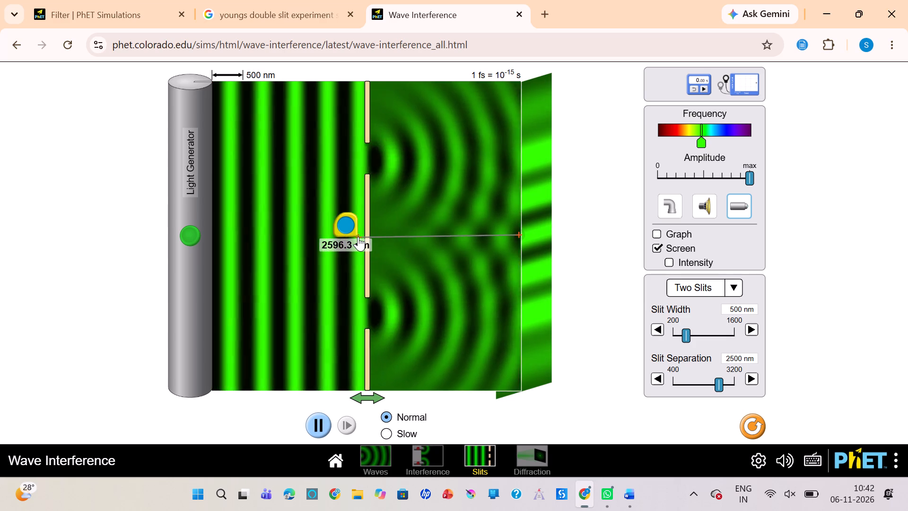
click(340, 230)
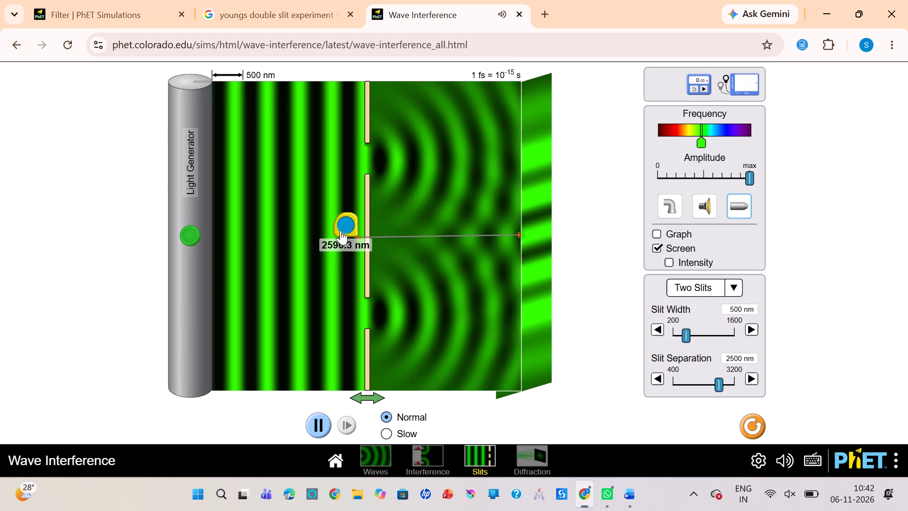
drag(518, 234, 500, 233)
drag(356, 231, 360, 231)
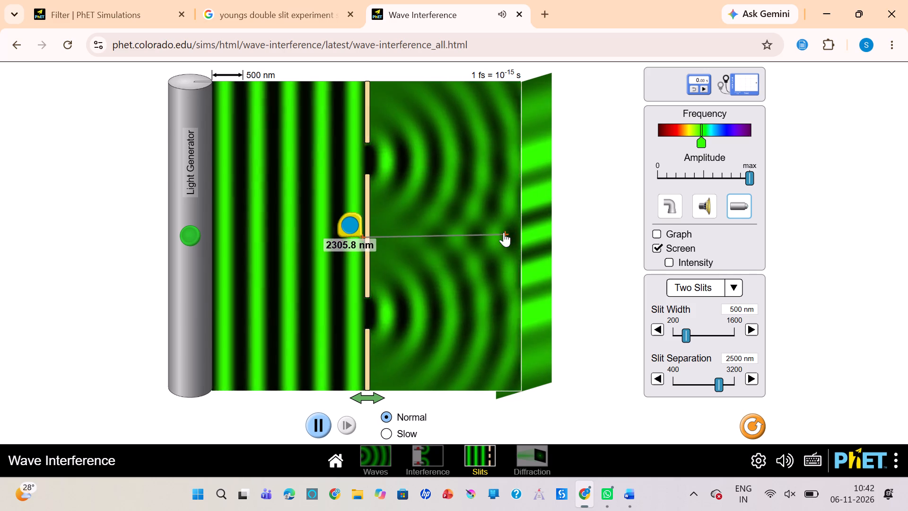
drag(504, 232, 515, 235)
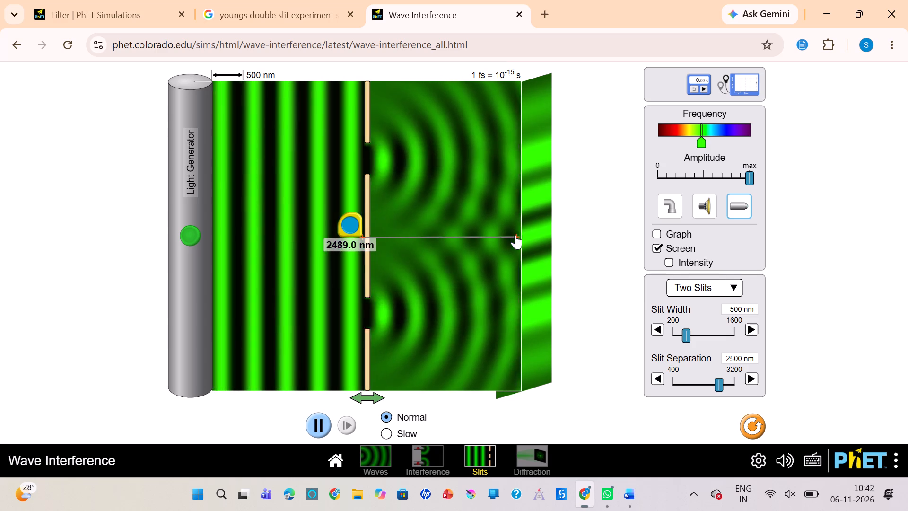
click(515, 235)
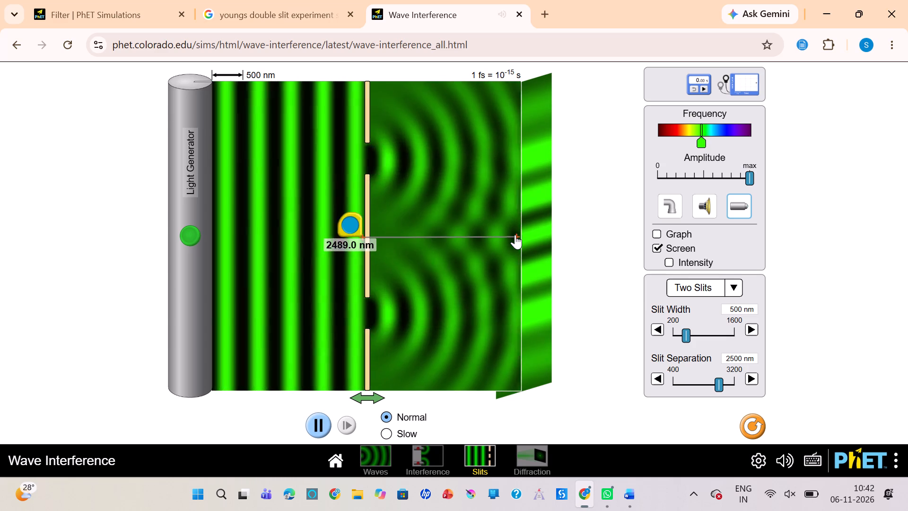
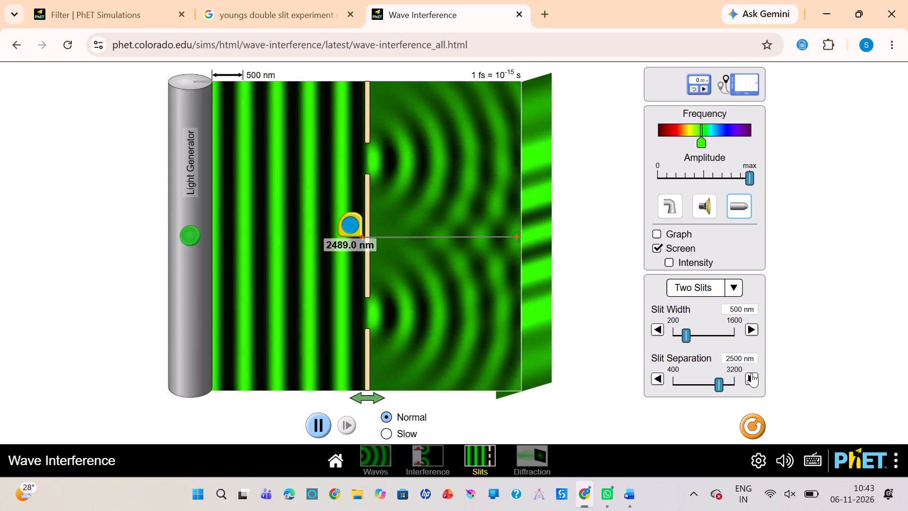
Set the slit separation of the two-slit barrier to 2600 nm.
click(751, 373)
click(751, 373)
triple_click(751, 373)
double_click(751, 373)
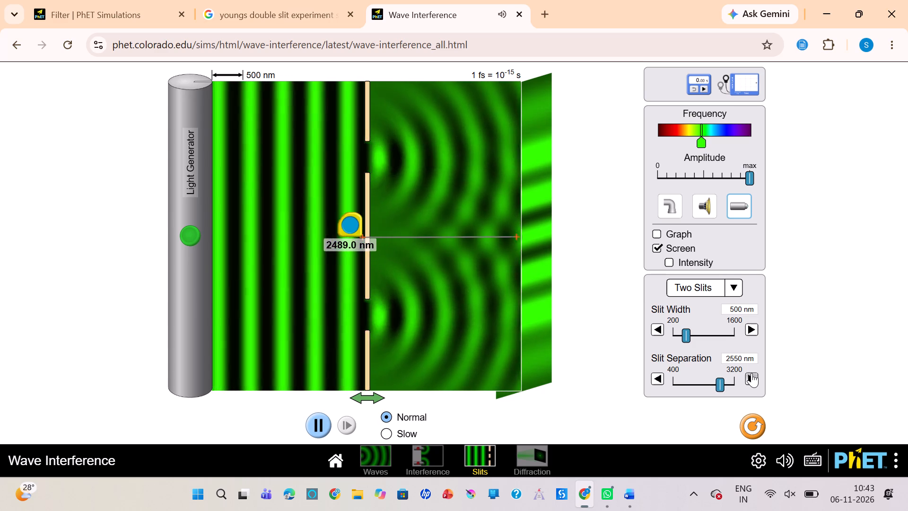
right_click(751, 373)
double_click(751, 373)
right_click(751, 373)
double_click(751, 373)
right_click(751, 373)
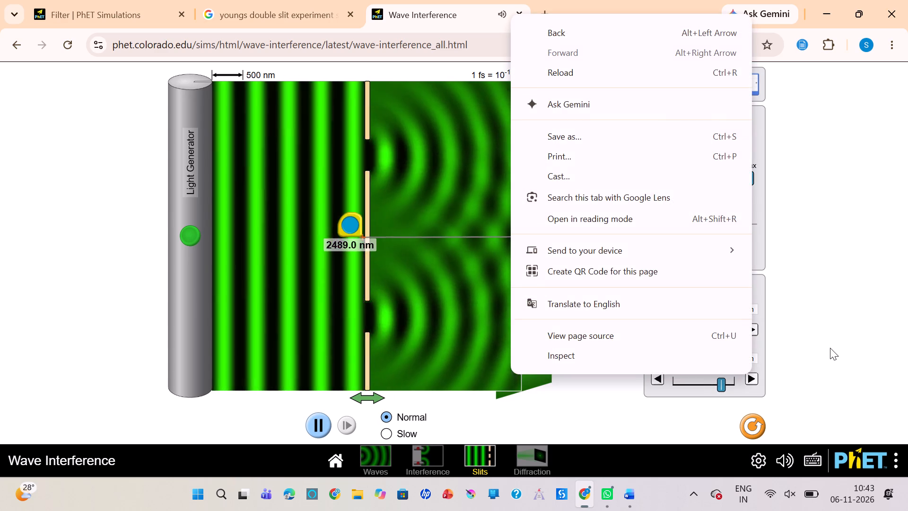
click(830, 348)
click(650, 379)
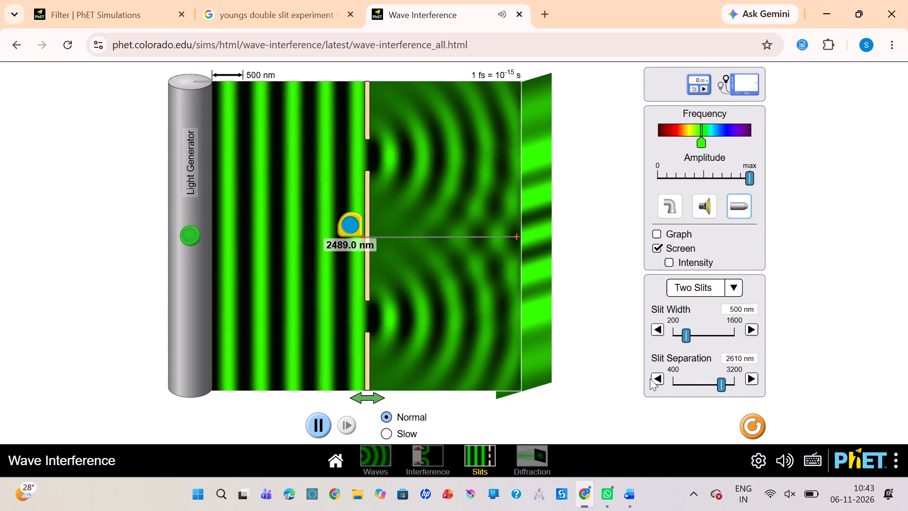
click(652, 378)
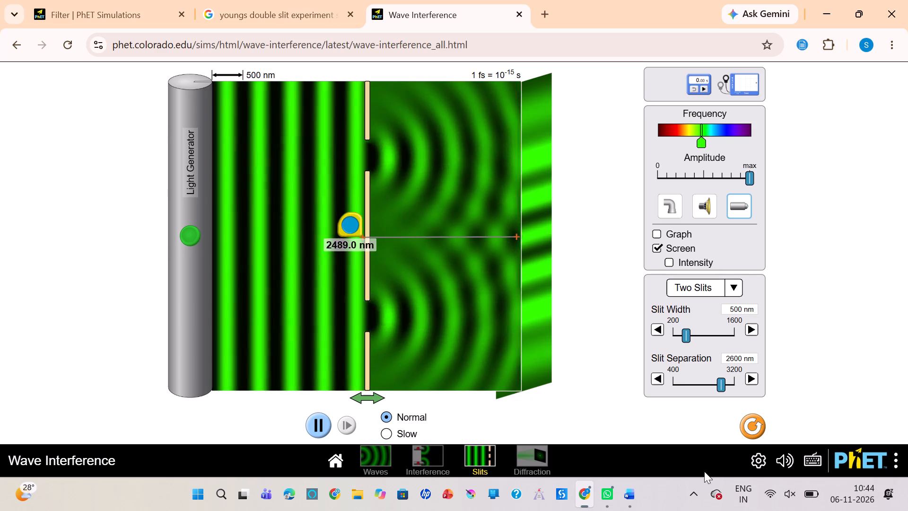
Switch to the Youngs Double Slit Lab document in Word and review the Data and Observations table and the Procedure.
click(628, 492)
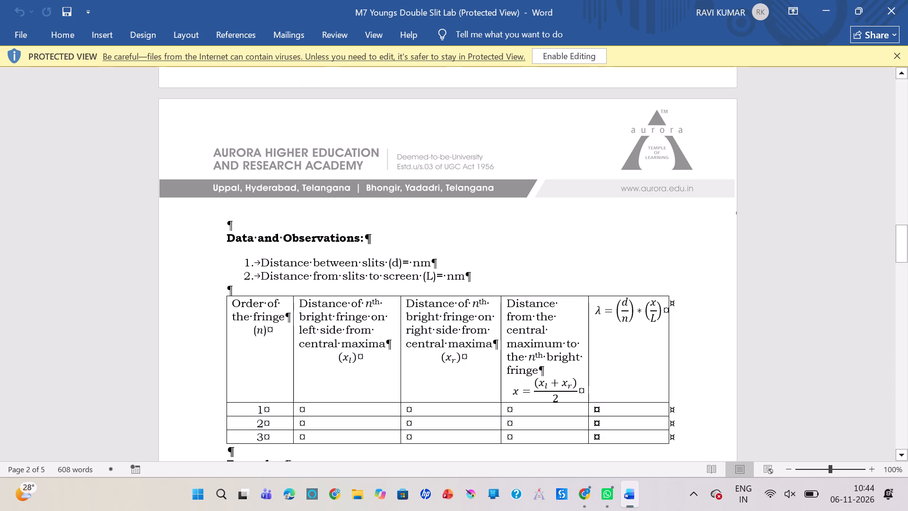
scroll(550, 352, down, 3)
scroll(550, 352, up, 2)
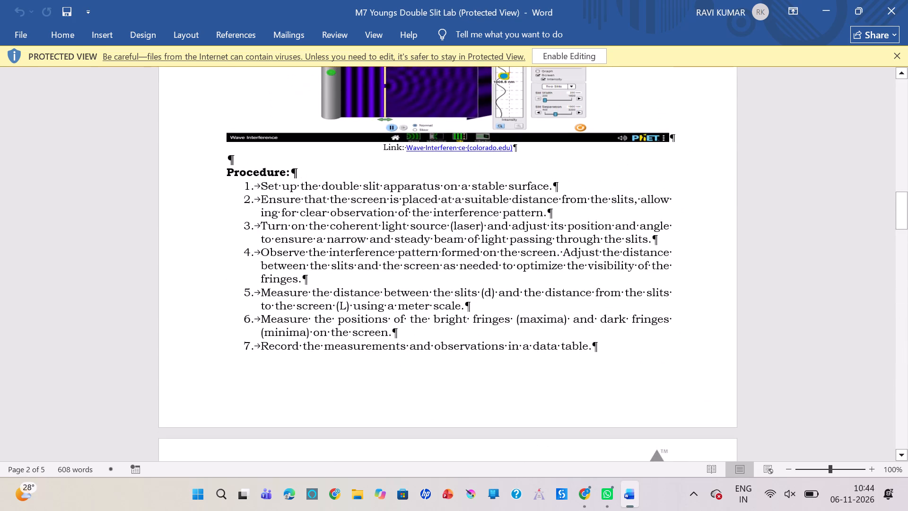
scroll(550, 352, up, 3)
scroll(550, 352, down, 3)
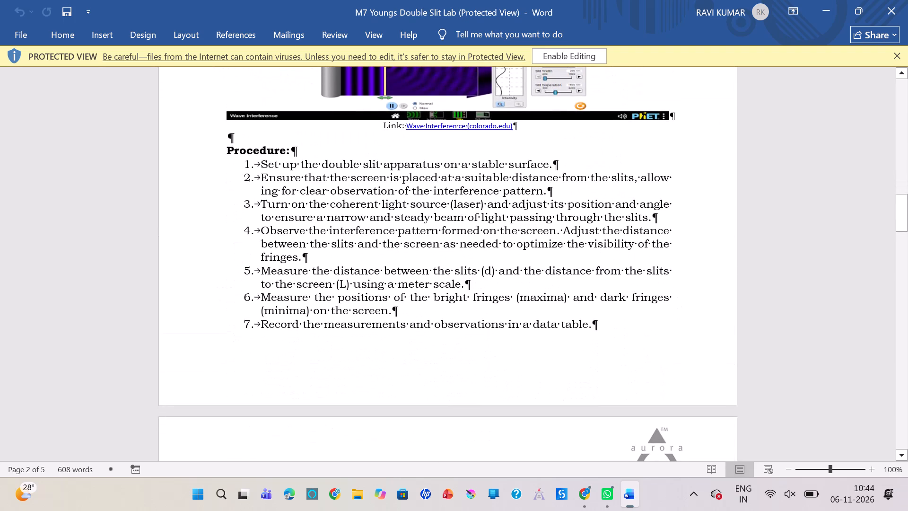
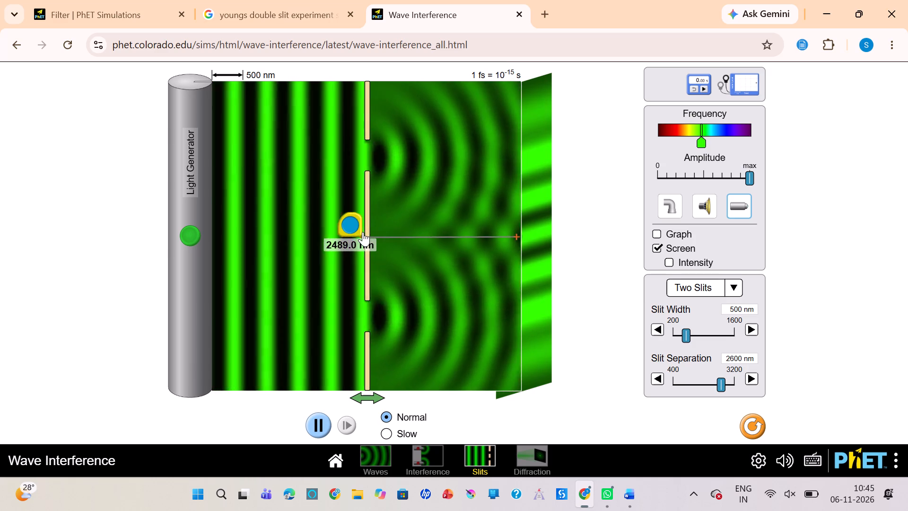
Increase the slit separation of the two-slit barrier in fine increments to 2630 nm.
click(363, 232)
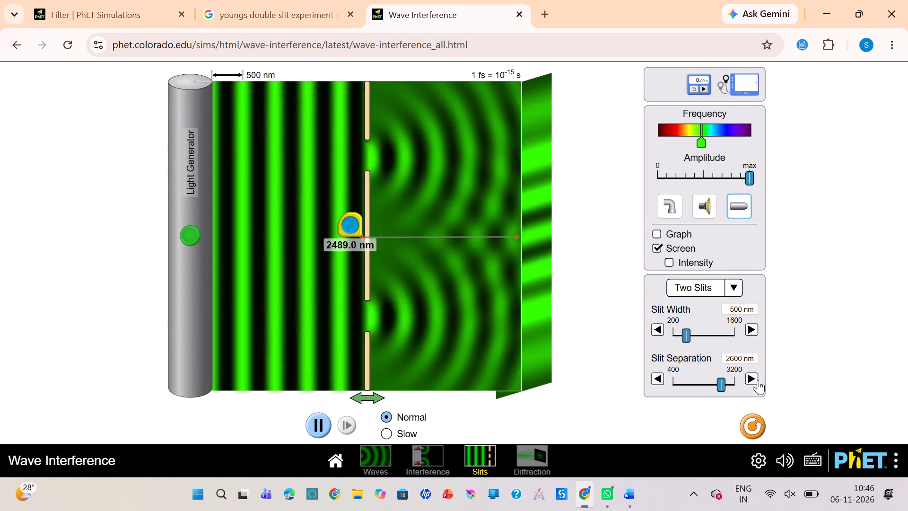
triple_click(751, 375)
double_click(751, 375)
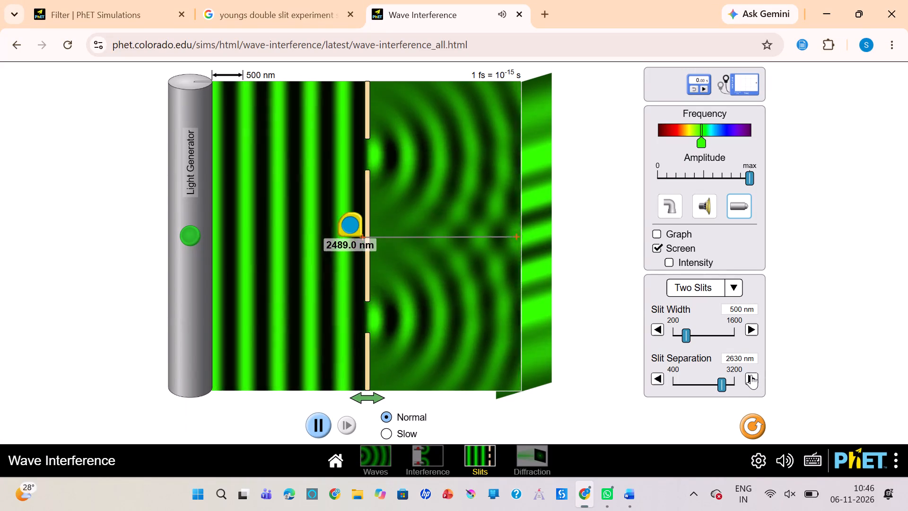
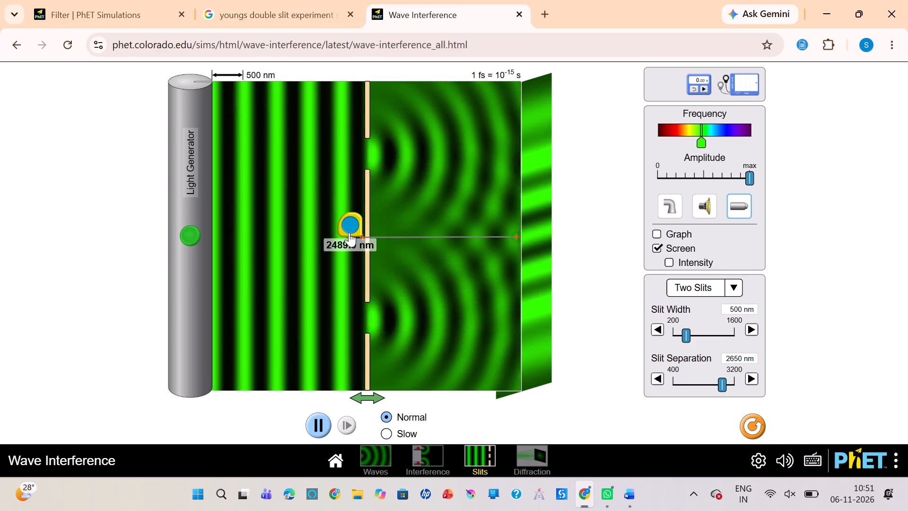
Align the measuring tape so it spans from the slit barrier to the screen.
click(349, 232)
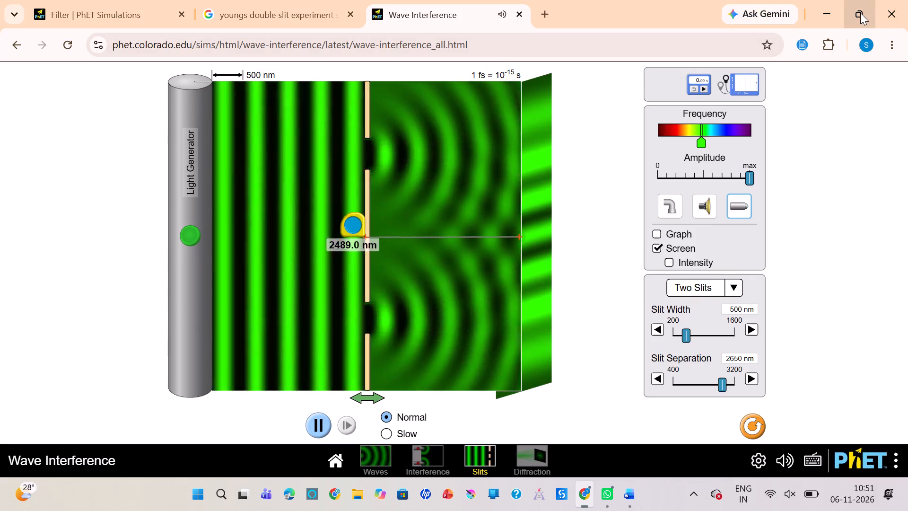
Switch to the Youngs Double Slit Lab document in Word and enable editing on the protected file.
click(860, 13)
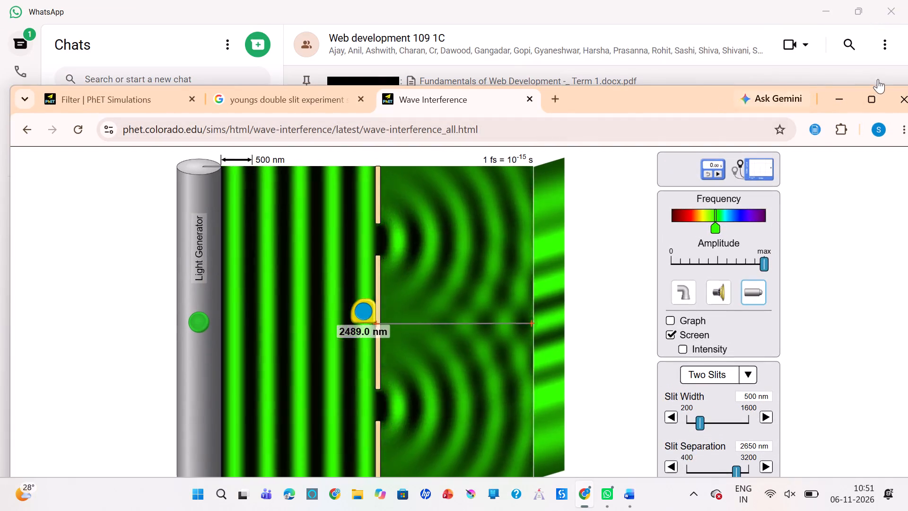
click(872, 93)
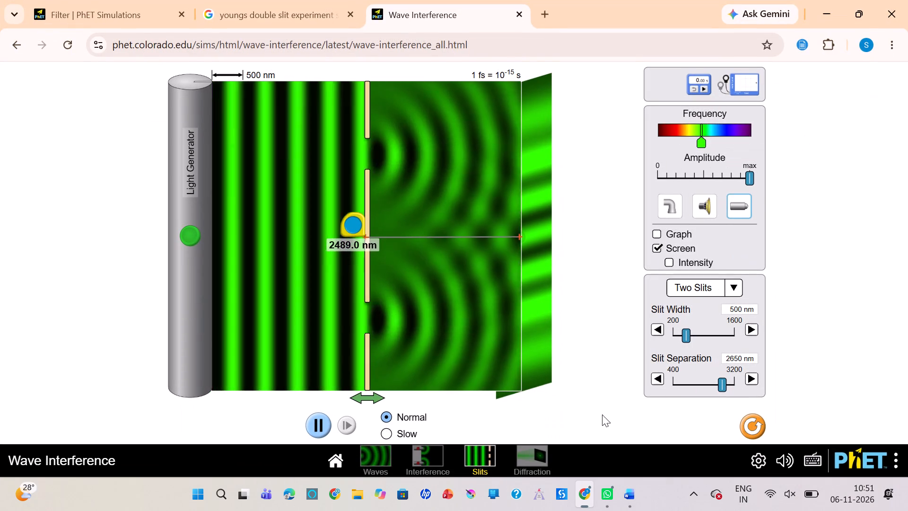
click(631, 484)
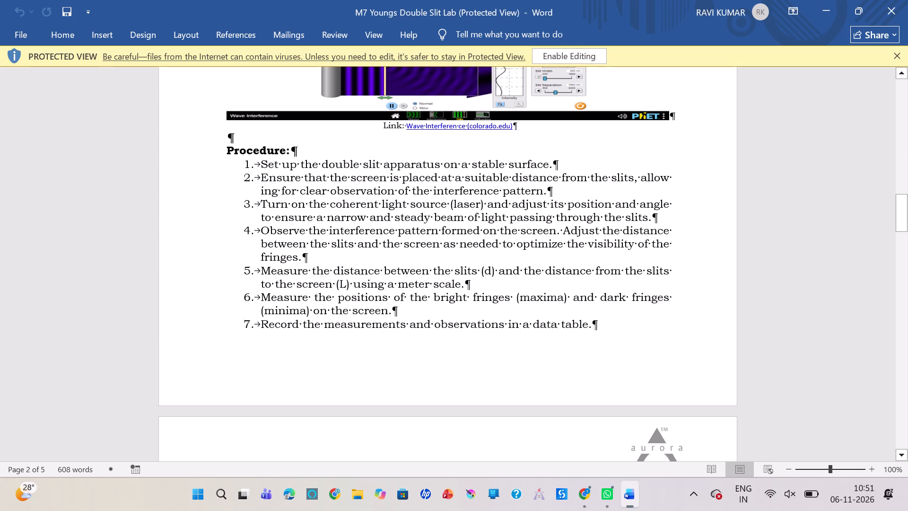
ctrl+scroll(551, 325, down, 3)
ctrl+scroll(551, 325, up, 4)
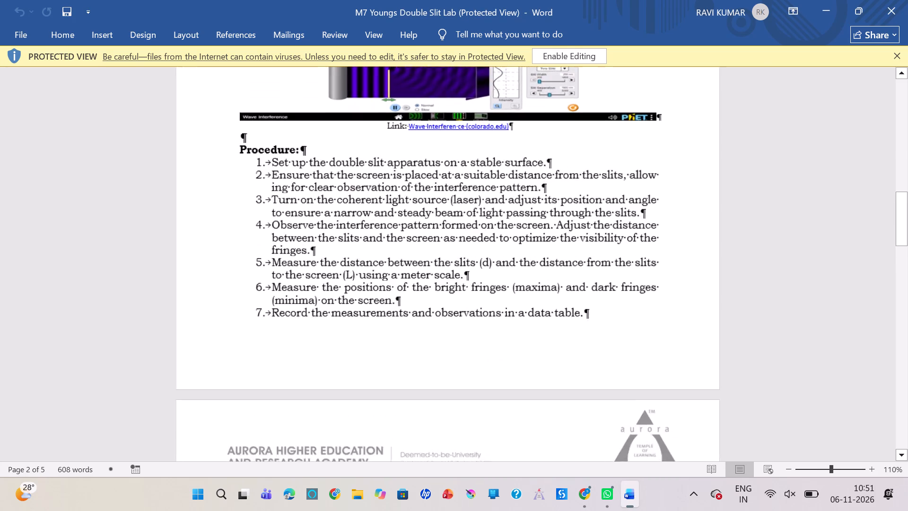
ctrl+scroll(551, 325, down, 8)
ctrl+scroll(551, 325, up, 6)
scroll(551, 325, down, 1)
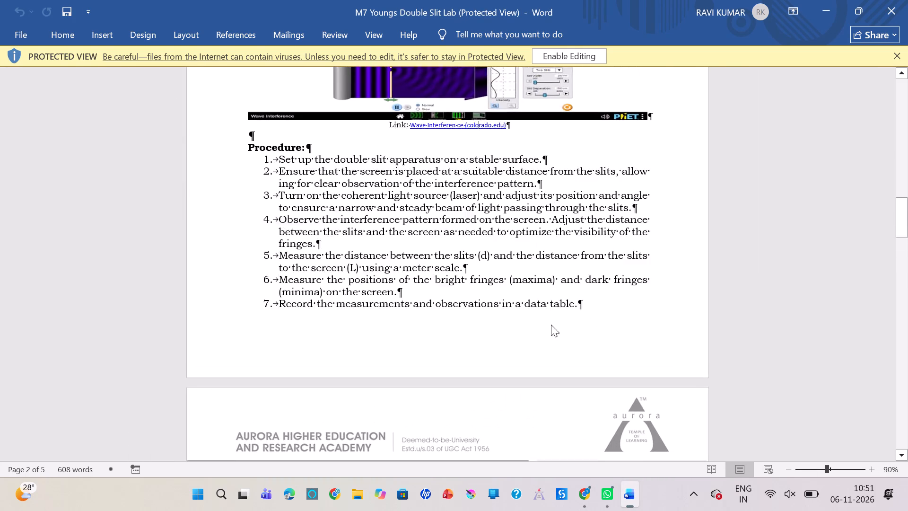
scroll(551, 325, down, 2)
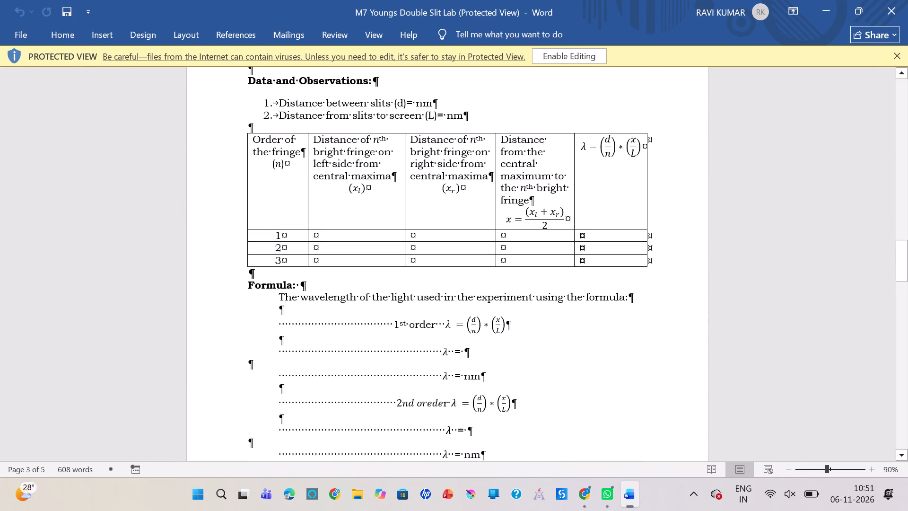
click(559, 62)
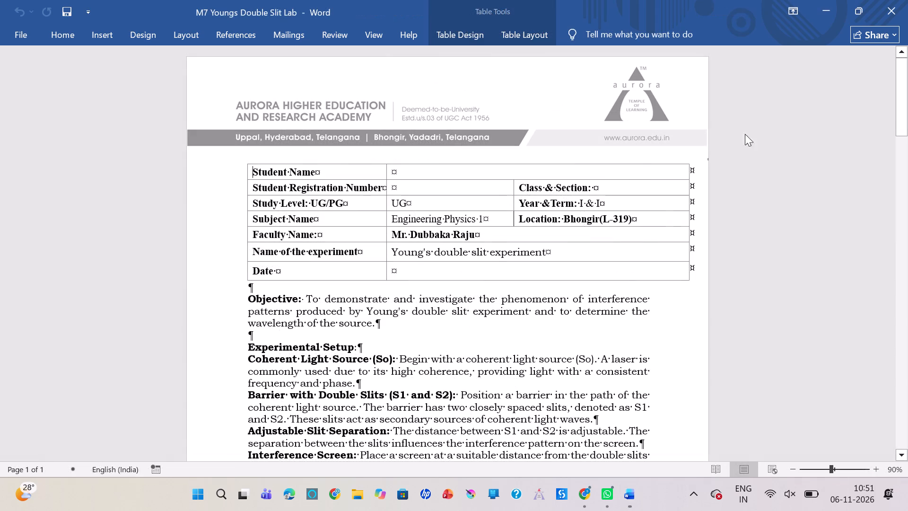
Arrange the Wave Interference simulation and the Word lab document side by side, with the simulation in the first half.
scroll(594, 227, down, 20)
scroll(594, 227, down, 20)
scroll(594, 227, down, 20)
scroll(594, 227, up, 3)
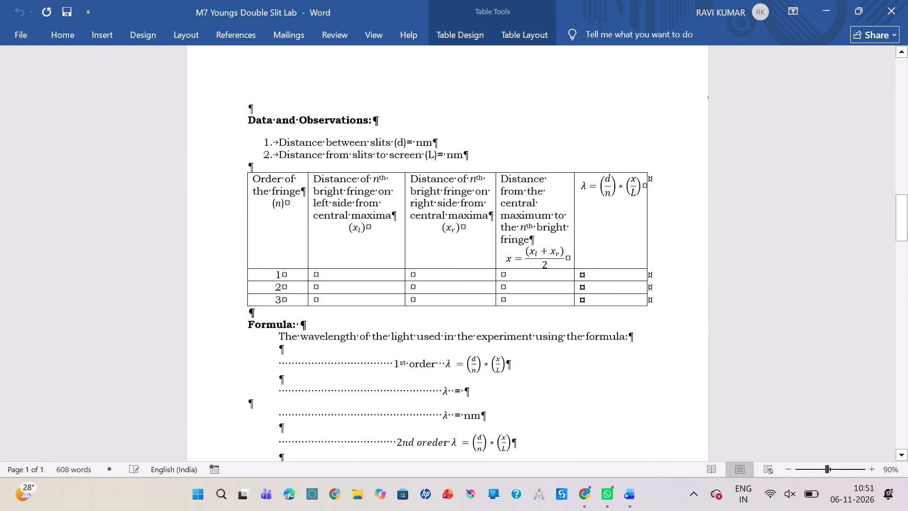
scroll(594, 227, down, 2)
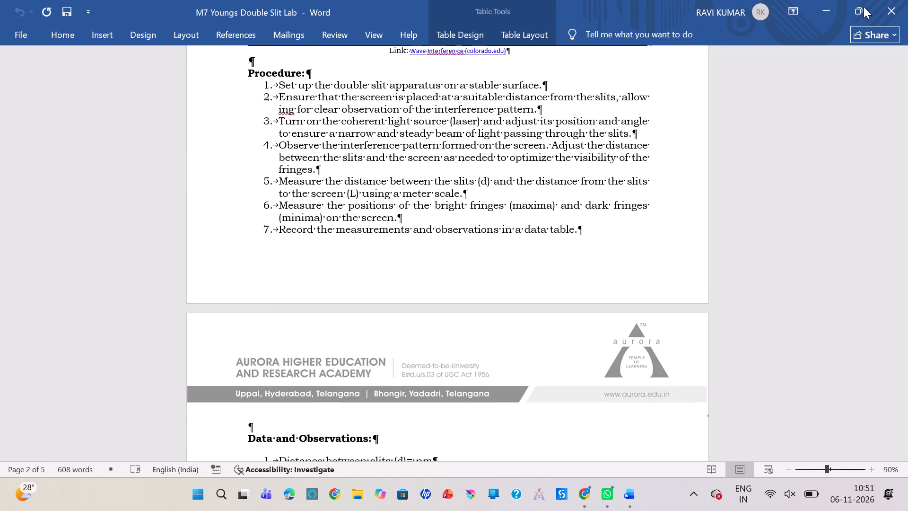
click(864, 7)
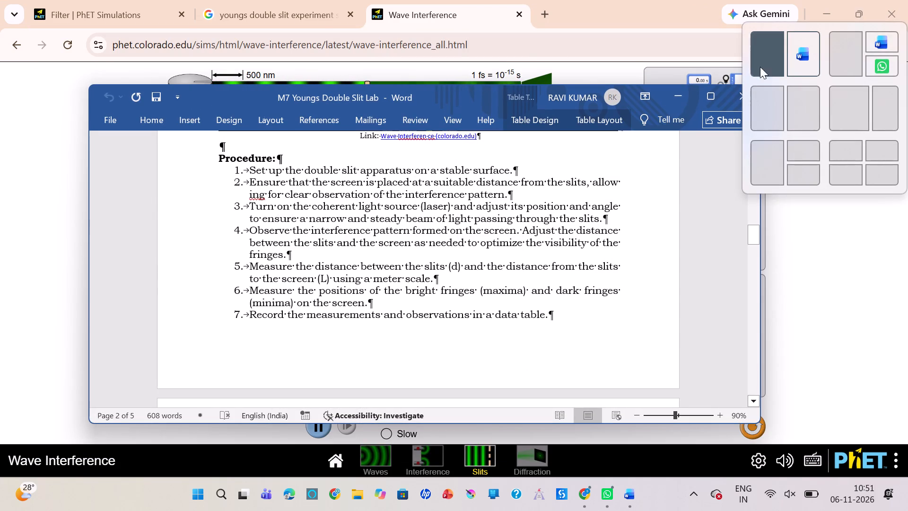
click(777, 46)
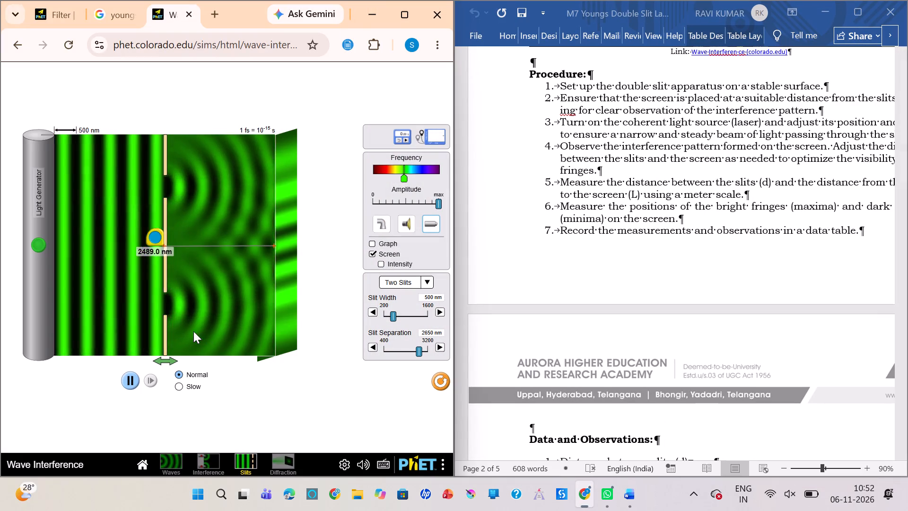
Place the text cursor after "Distance between slits (d)=" under Data and Observations in the lab document.
scroll(480, 339, down, 1)
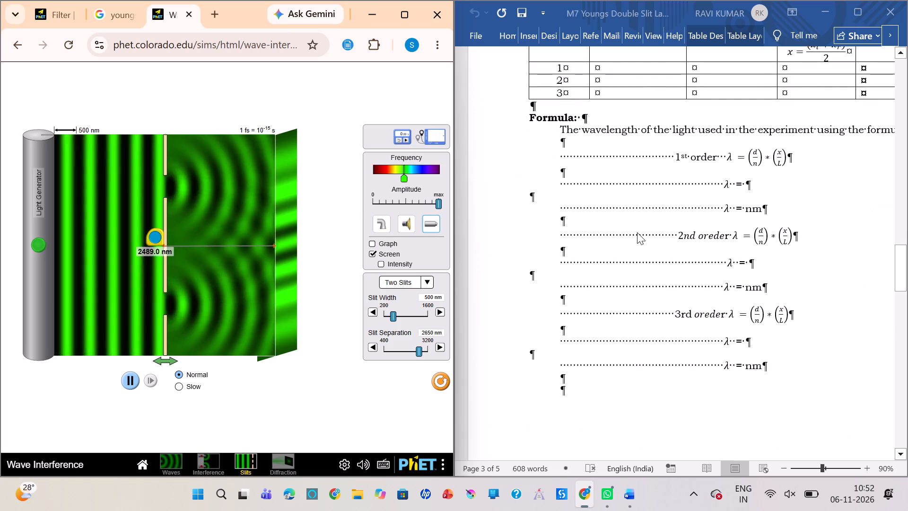
scroll(637, 232, up, 3)
scroll(741, 301, left, 2)
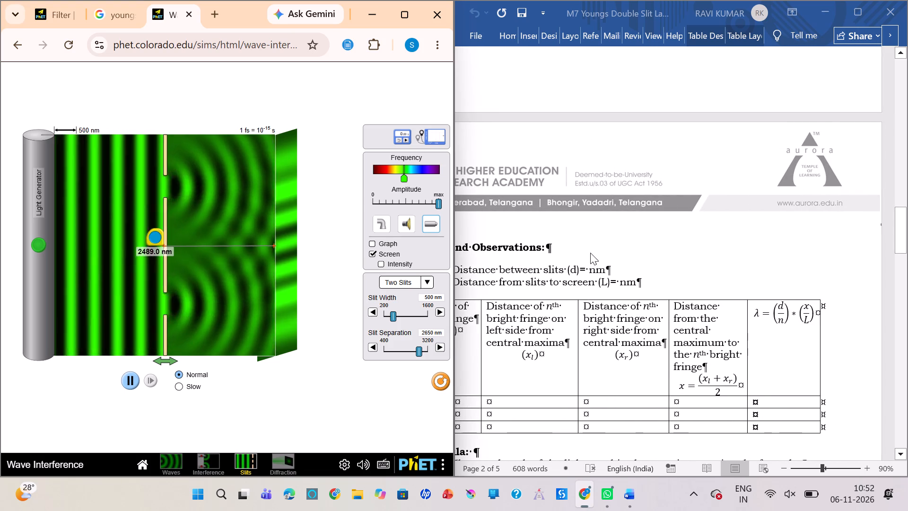
click(584, 273)
click(585, 268)
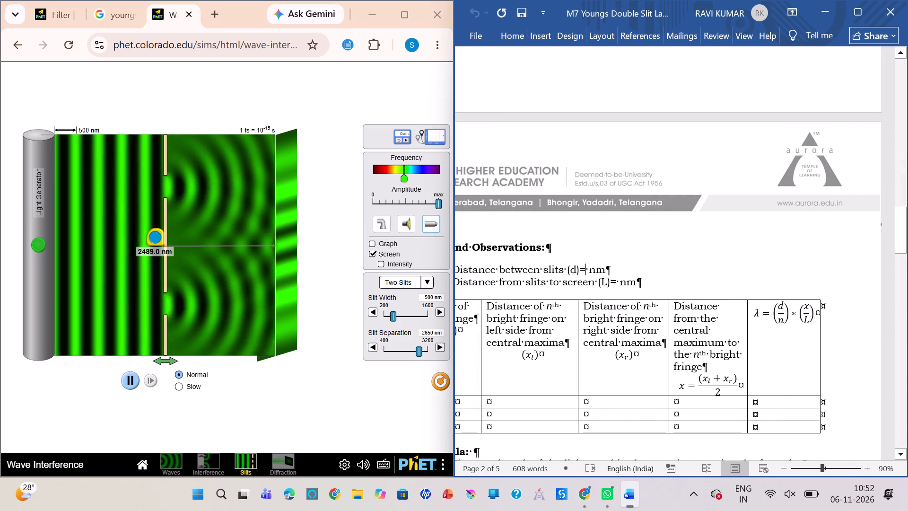
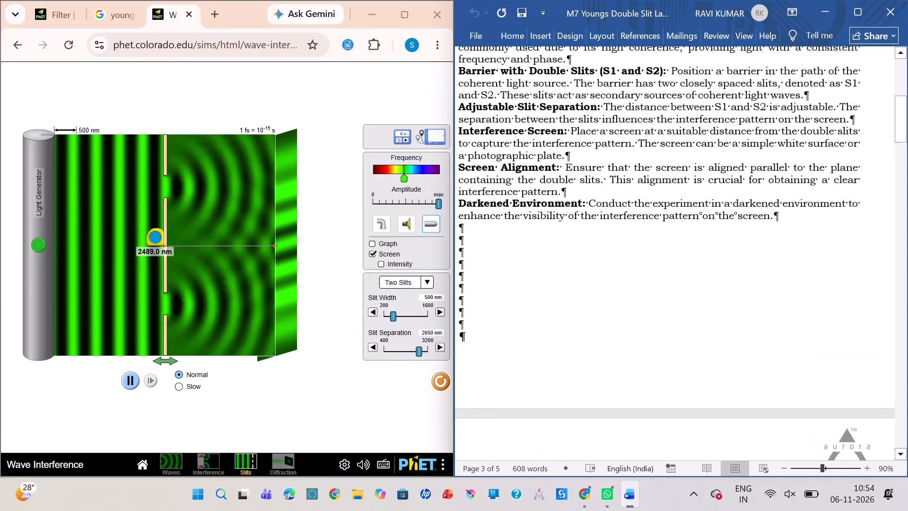
Place the text cursor in the empty Student Name cell of the table on the lab document's first page.
scroll(595, 265, up, 3)
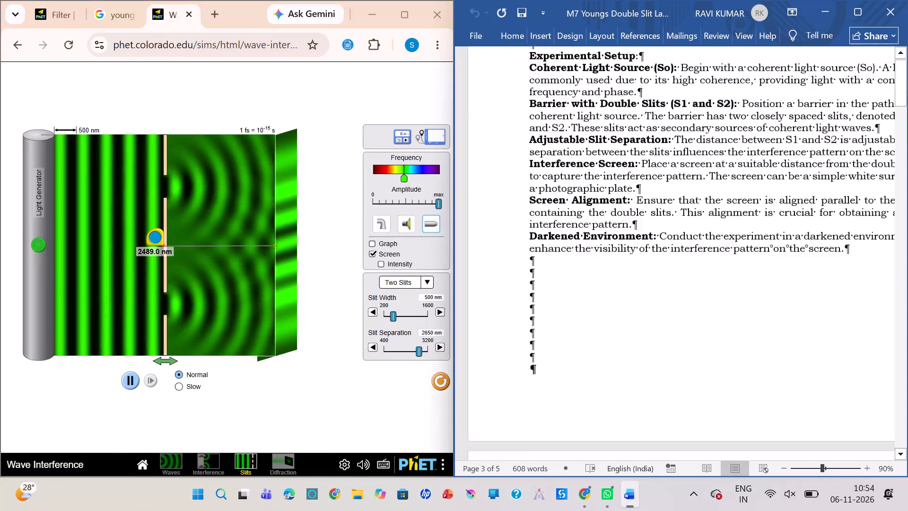
click(681, 167)
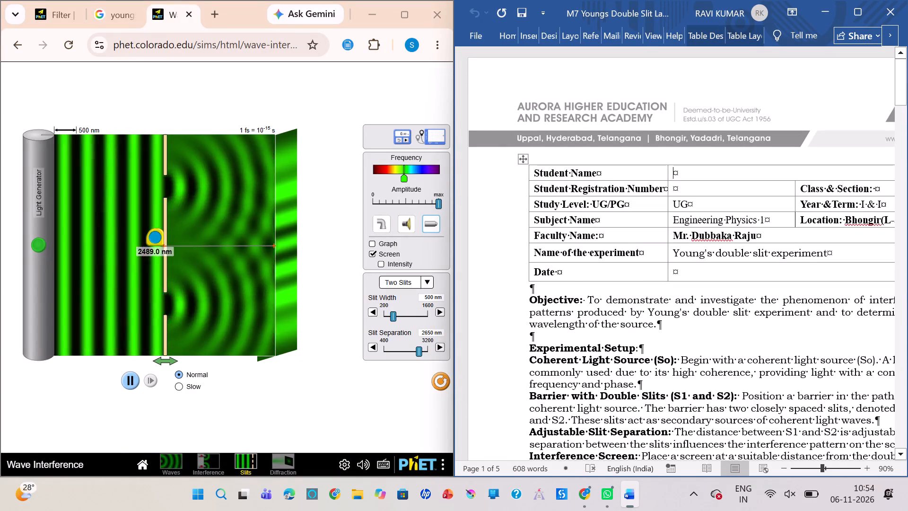
scroll(681, 167, left, 1)
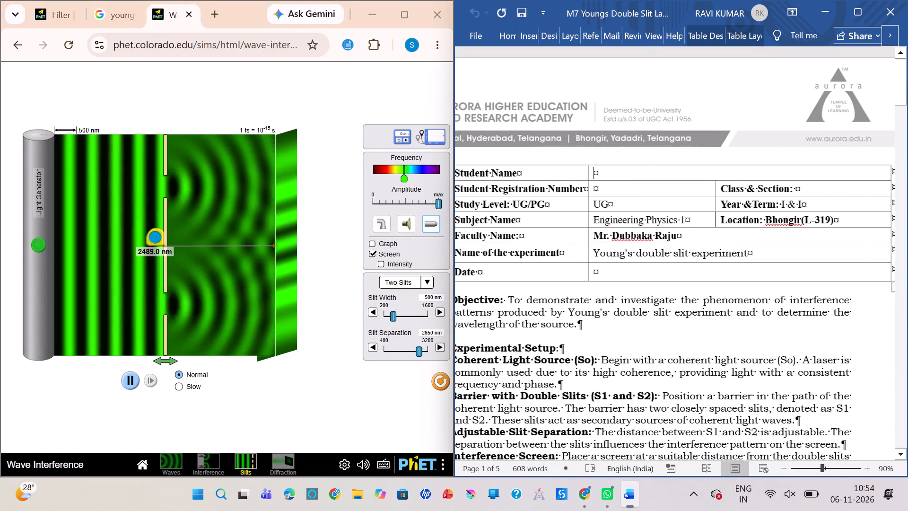
scroll(681, 167, left, 1)
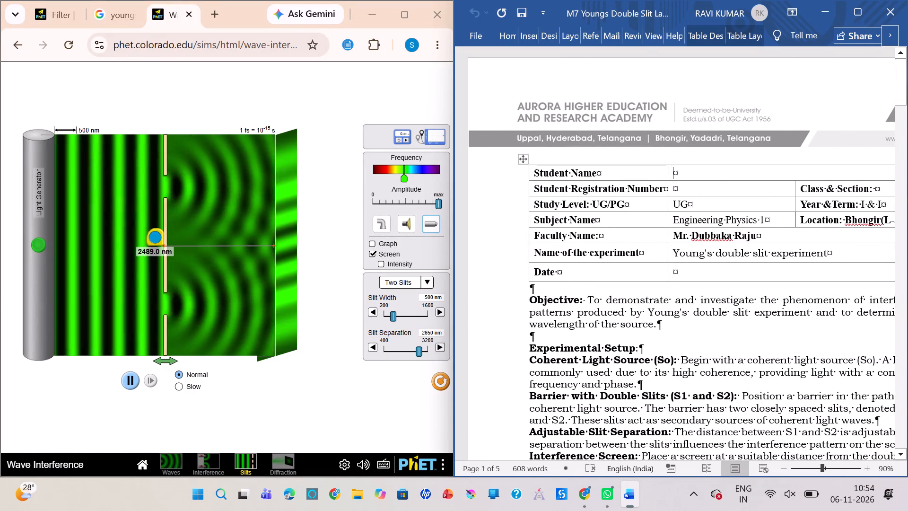
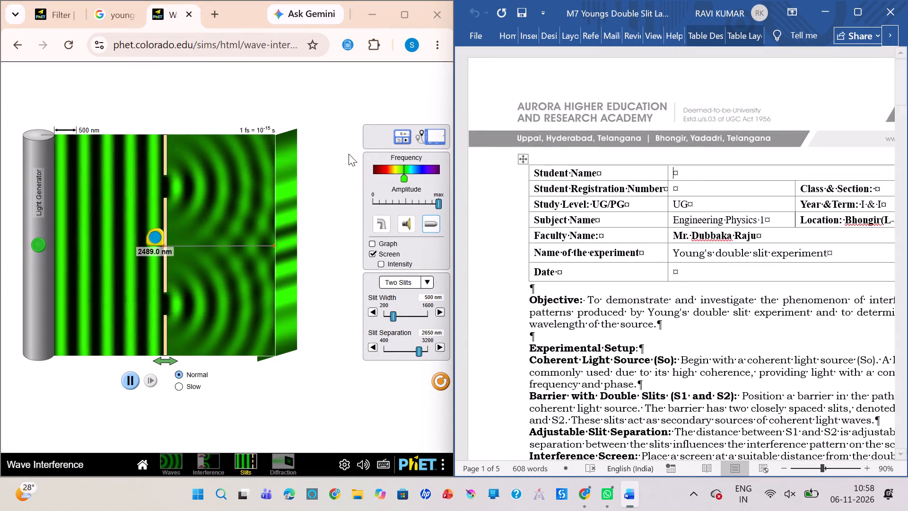
Enter the student's name in the Student Name cell of the first-page details table.
scroll(668, 227, down, 1)
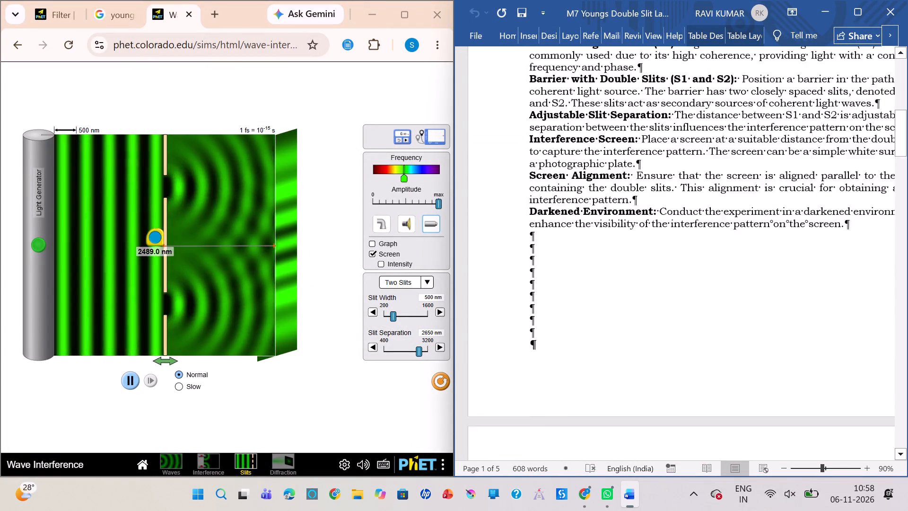
scroll(668, 227, up, 6)
scroll(668, 227, left, 2)
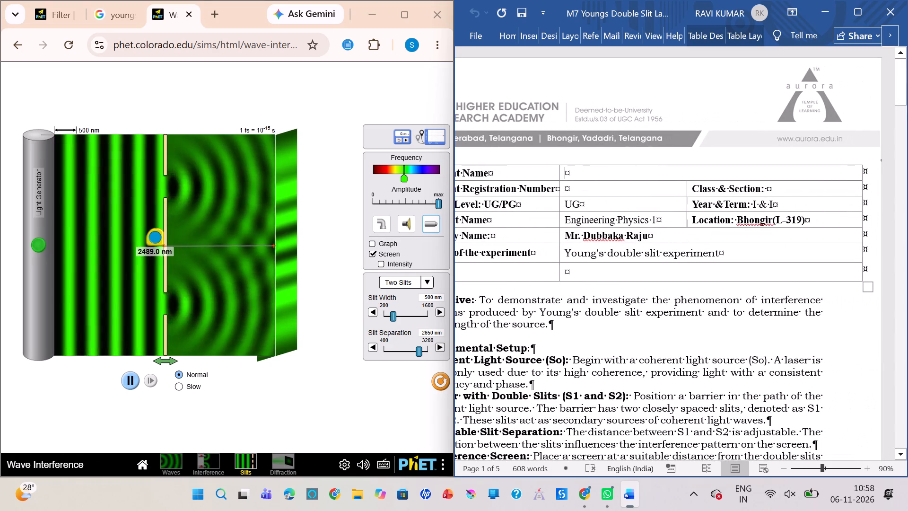
scroll(668, 227, left, 2)
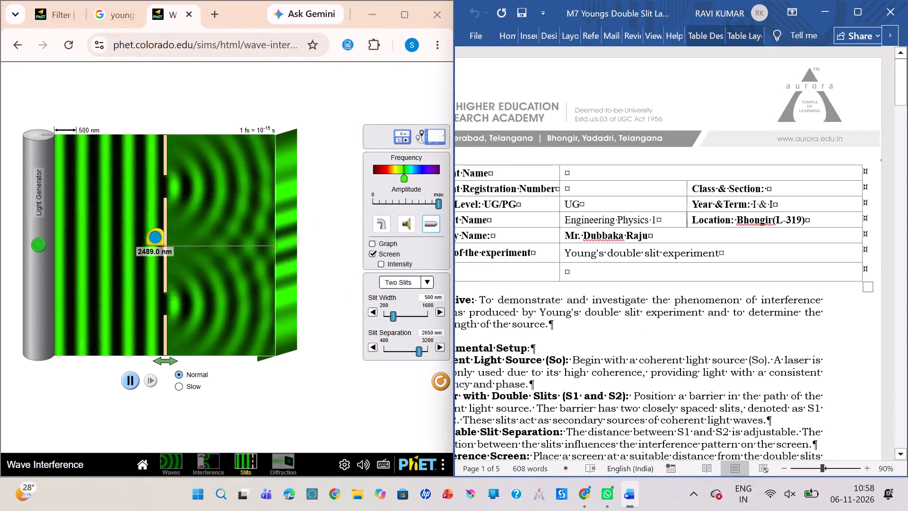
click(585, 173)
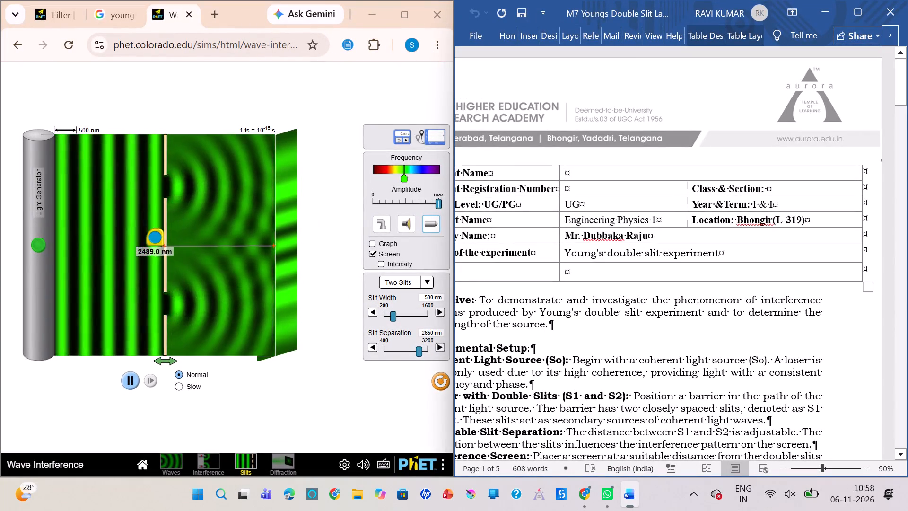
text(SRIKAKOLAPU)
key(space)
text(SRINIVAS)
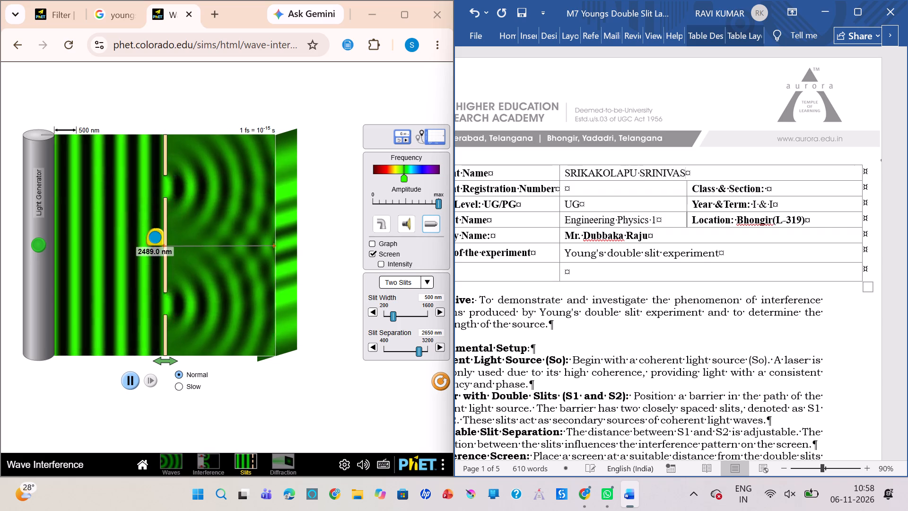
Enter the student's registration number in the Student Registration Number cell.
click(577, 189)
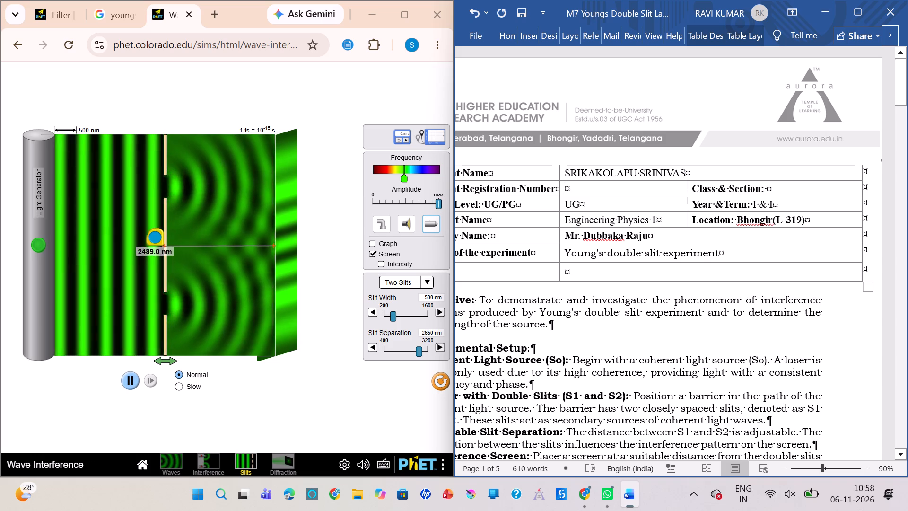
right_click(577, 189)
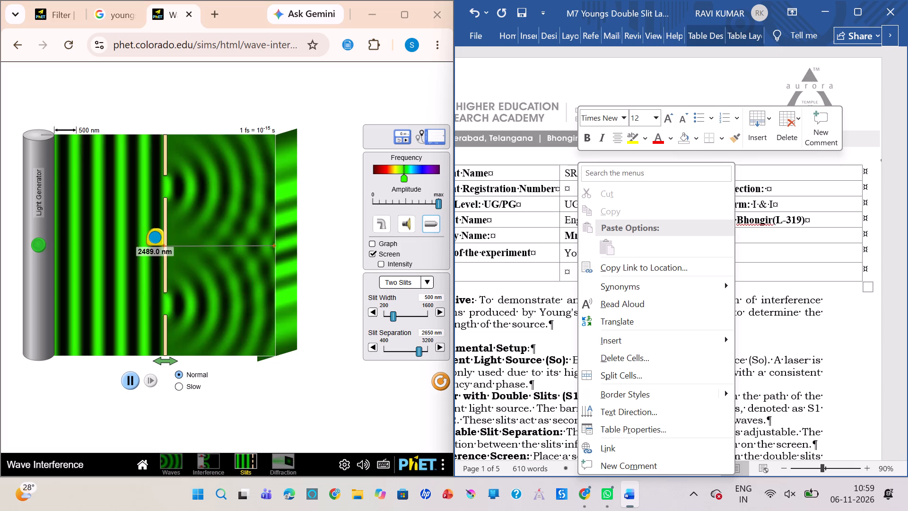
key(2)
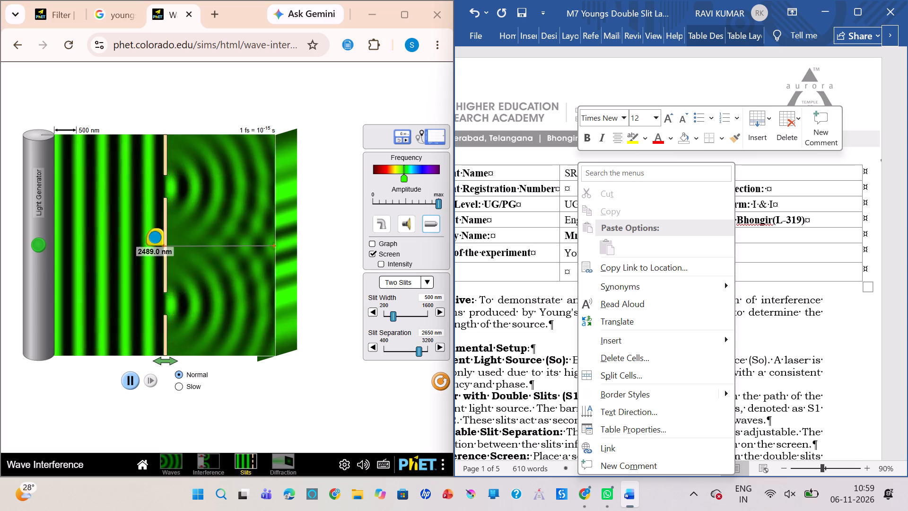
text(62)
click(577, 189)
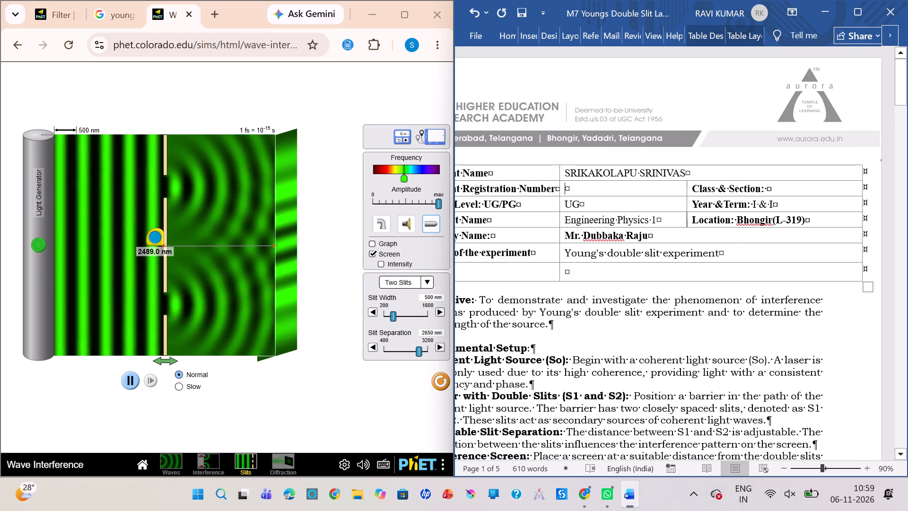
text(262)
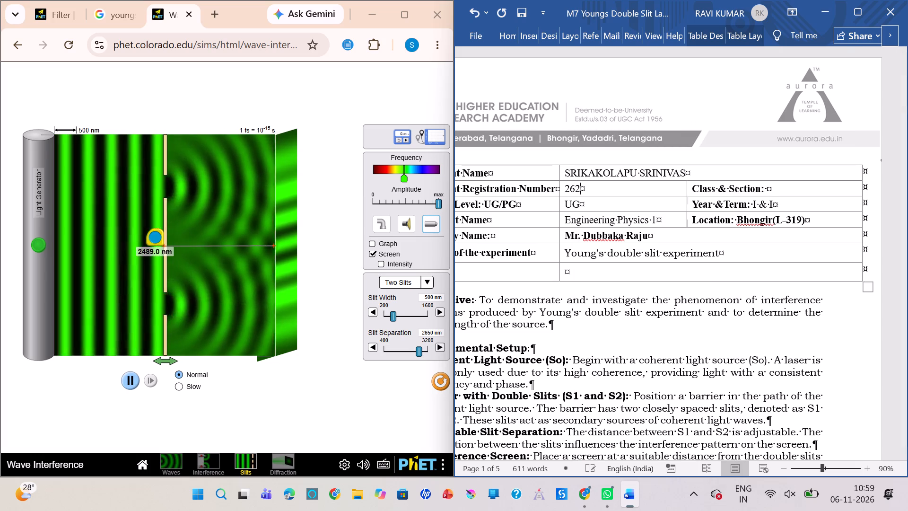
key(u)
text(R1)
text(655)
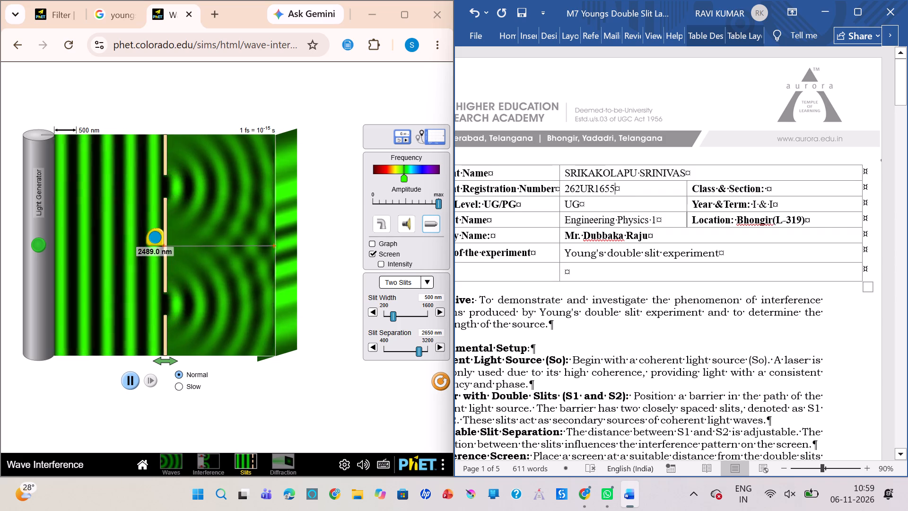
Correct the mistyped middle characters of the student registration number.
click(600, 188)
key(BackSpace)
key(BackSpace)
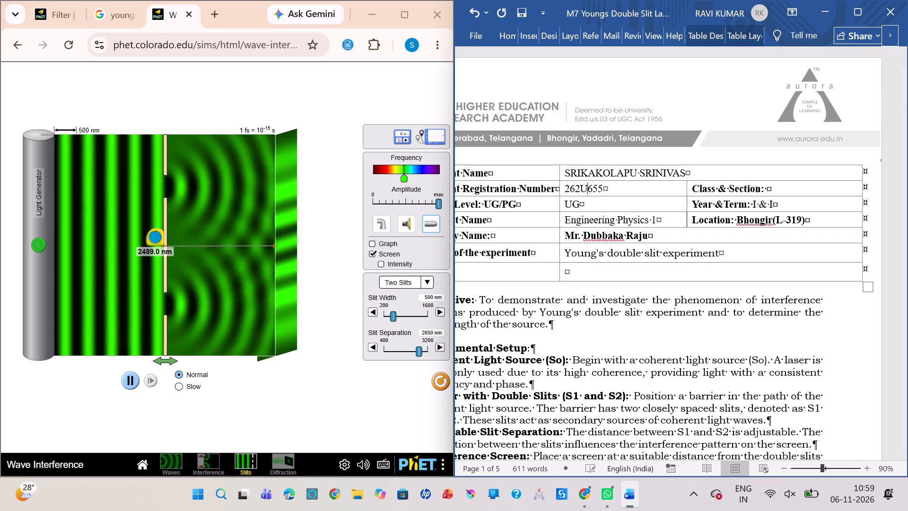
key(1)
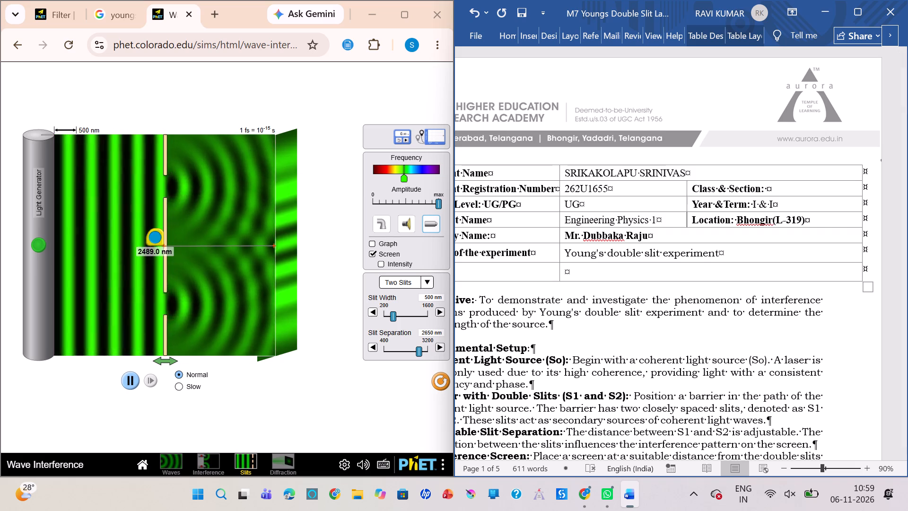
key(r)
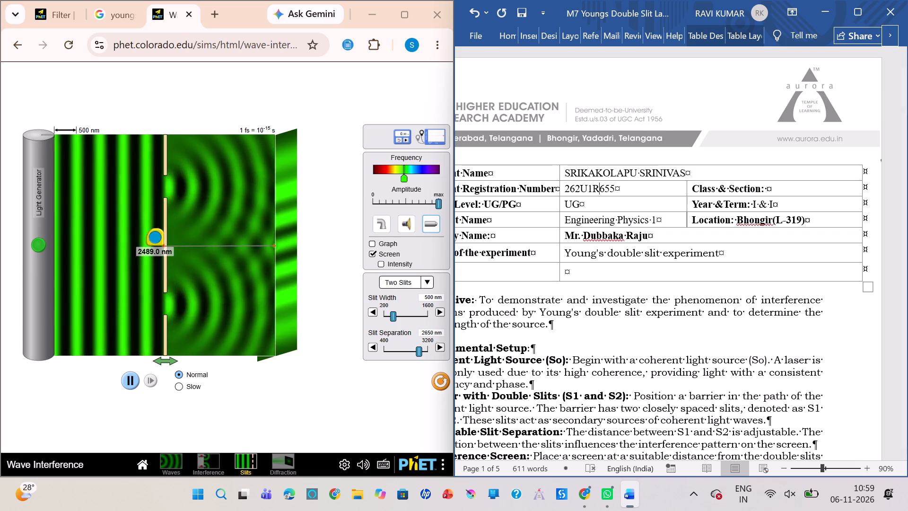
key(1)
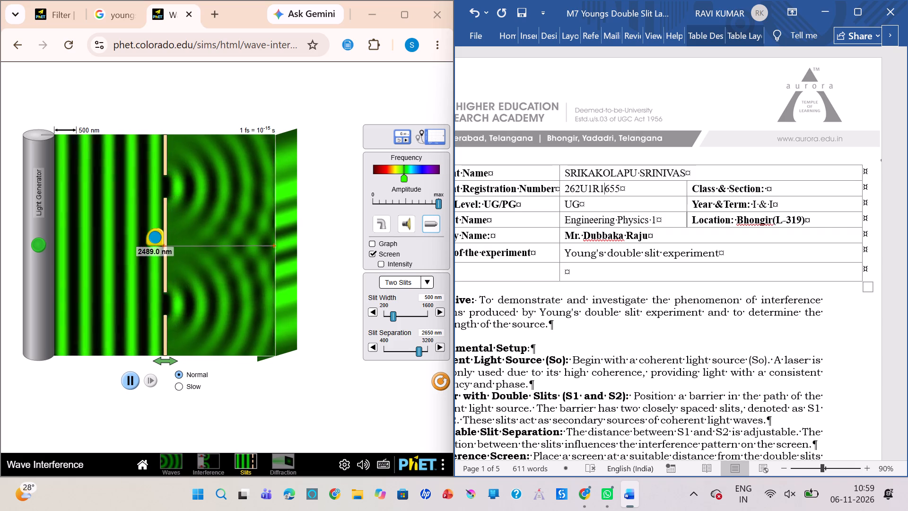
key(BackSpace)
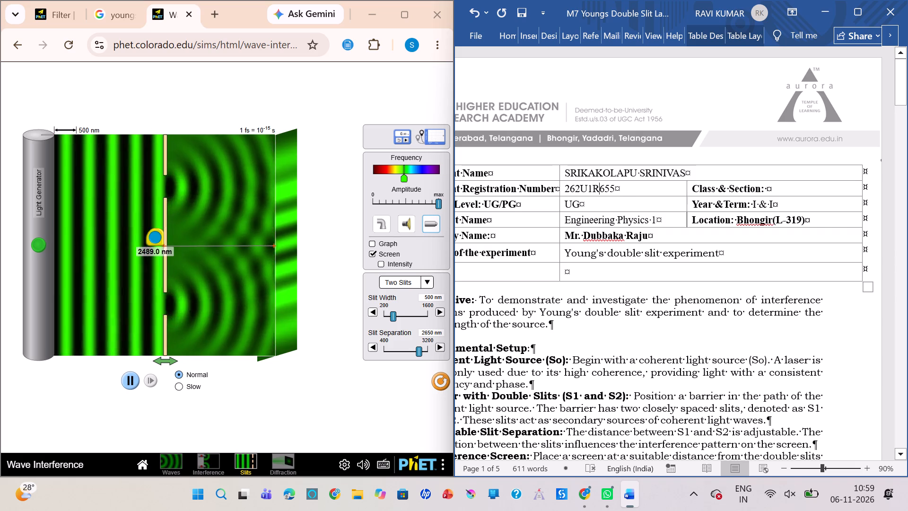
click(605, 185)
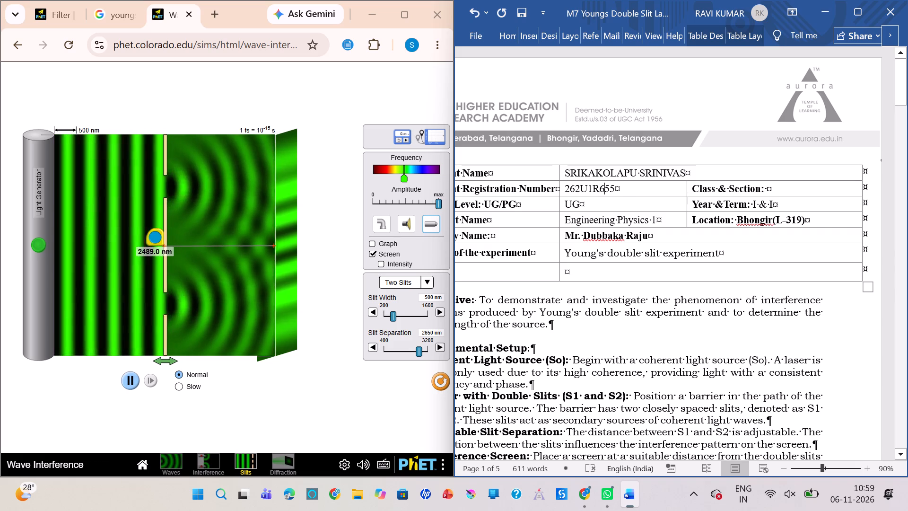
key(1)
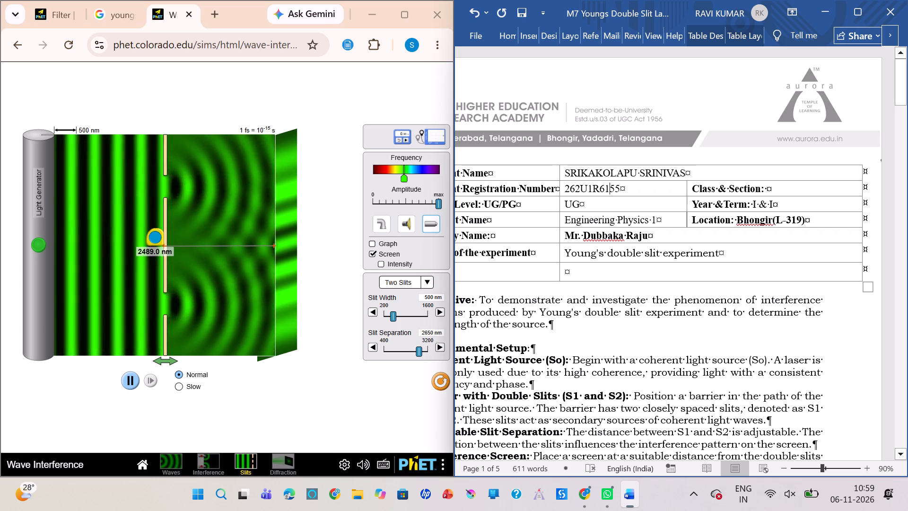
Fill in the Class & Section cell with AI&ML-109-1C after its label.
click(782, 191)
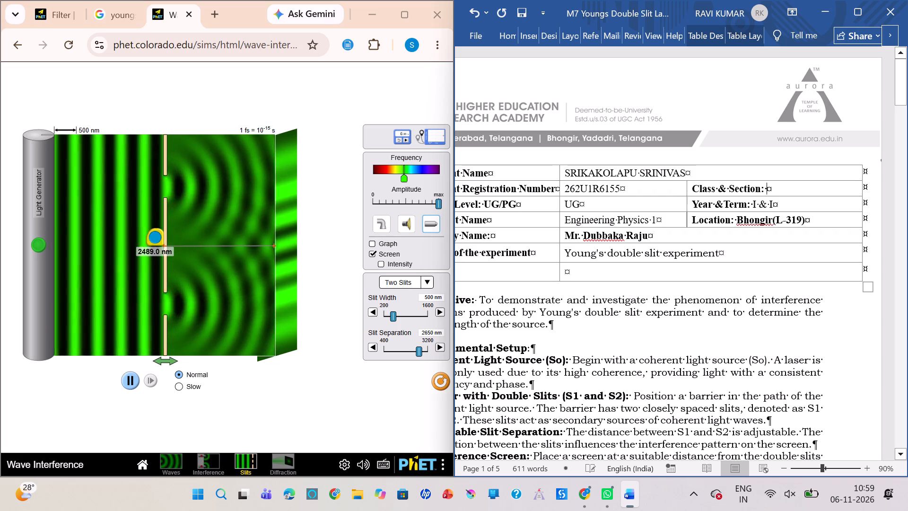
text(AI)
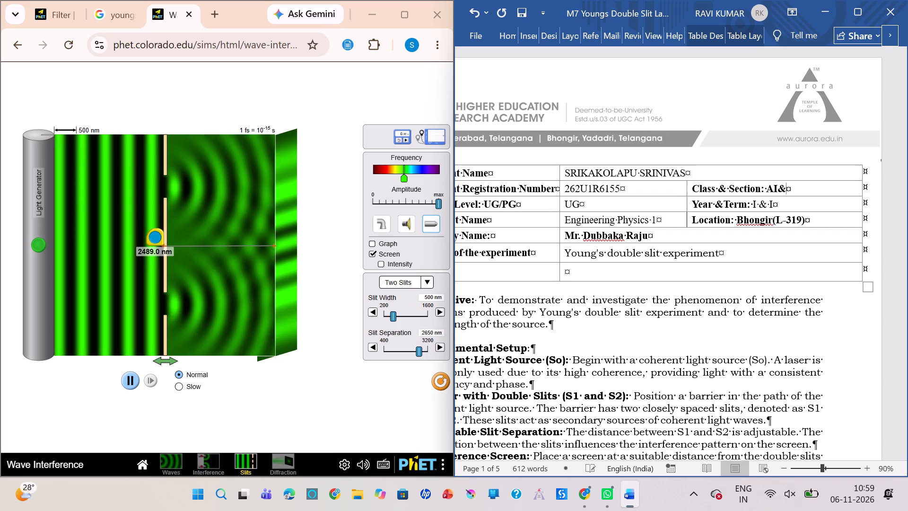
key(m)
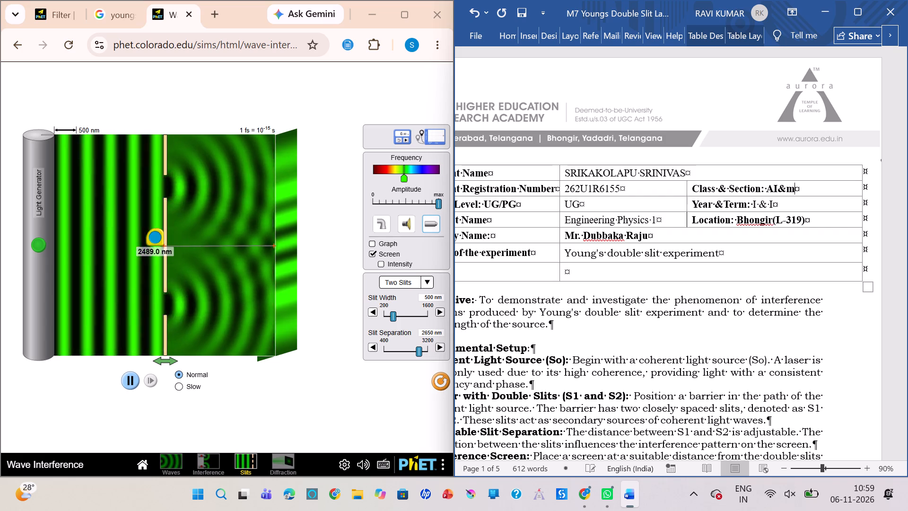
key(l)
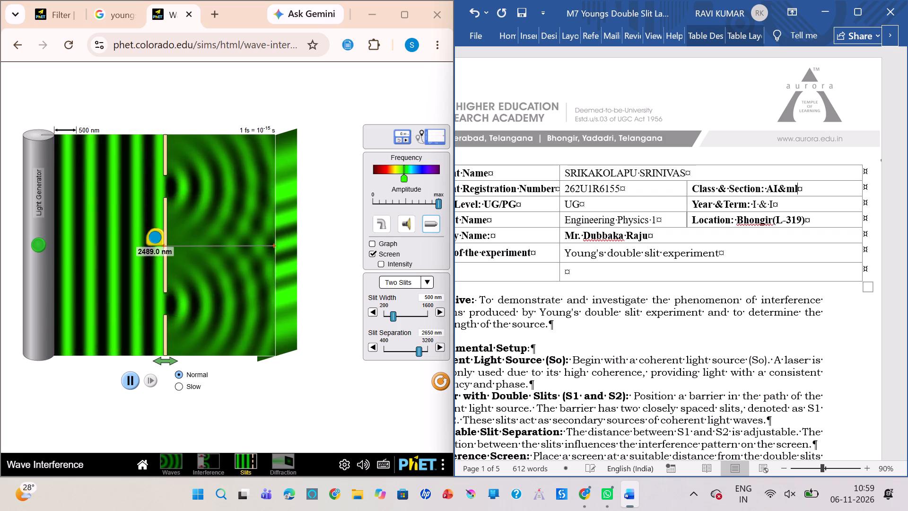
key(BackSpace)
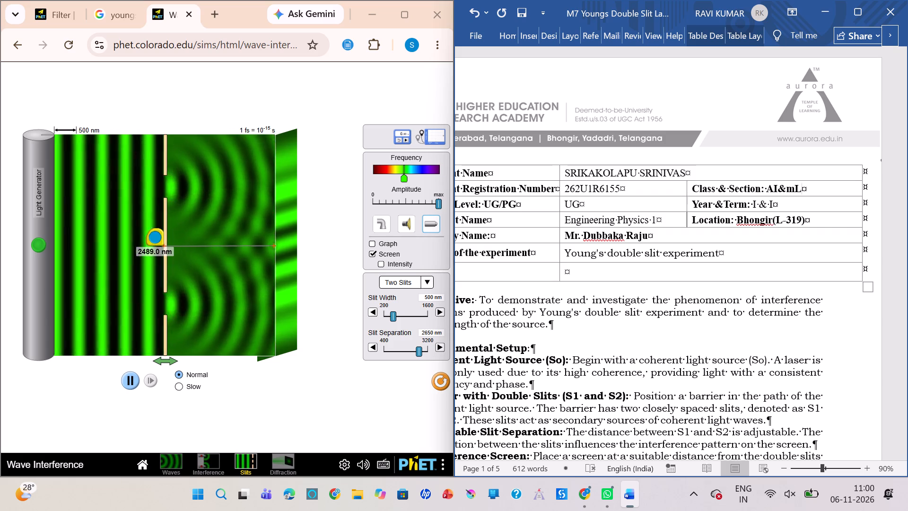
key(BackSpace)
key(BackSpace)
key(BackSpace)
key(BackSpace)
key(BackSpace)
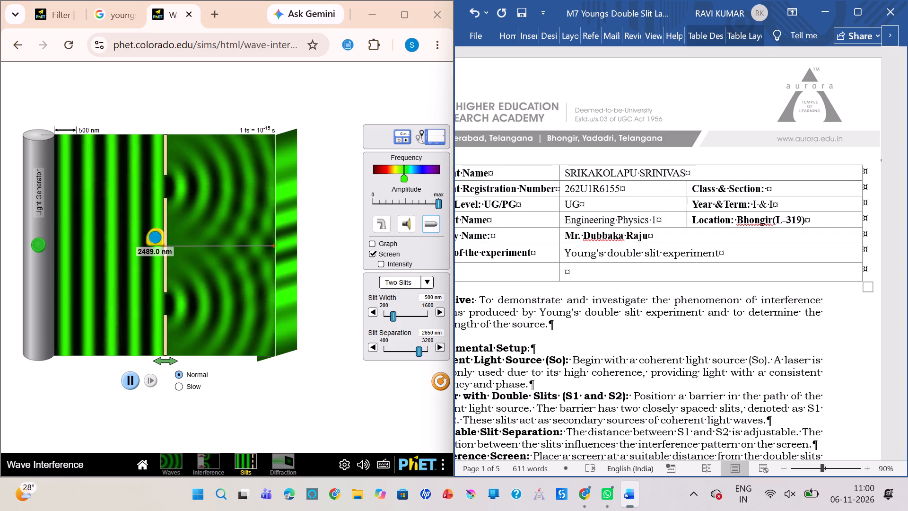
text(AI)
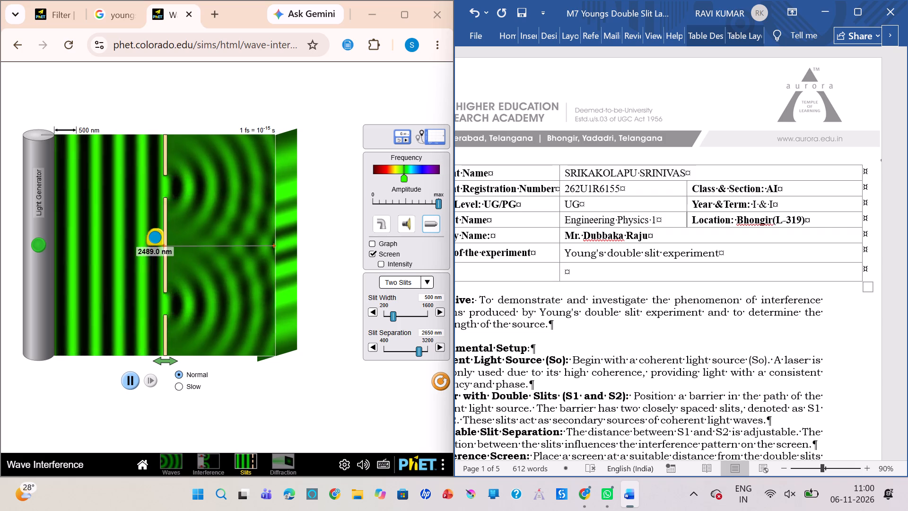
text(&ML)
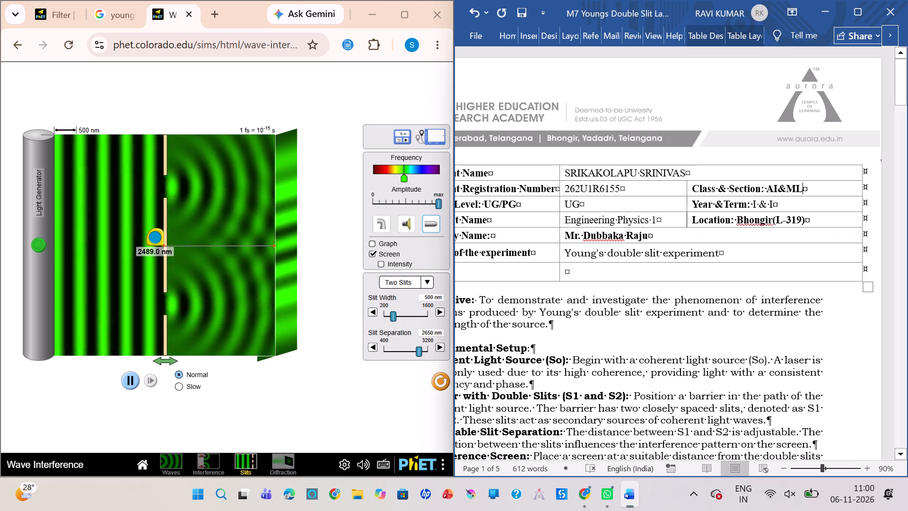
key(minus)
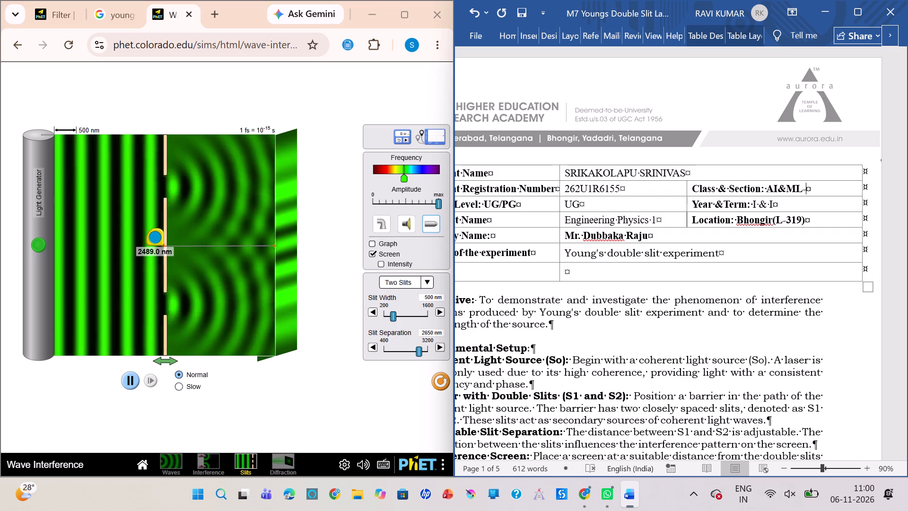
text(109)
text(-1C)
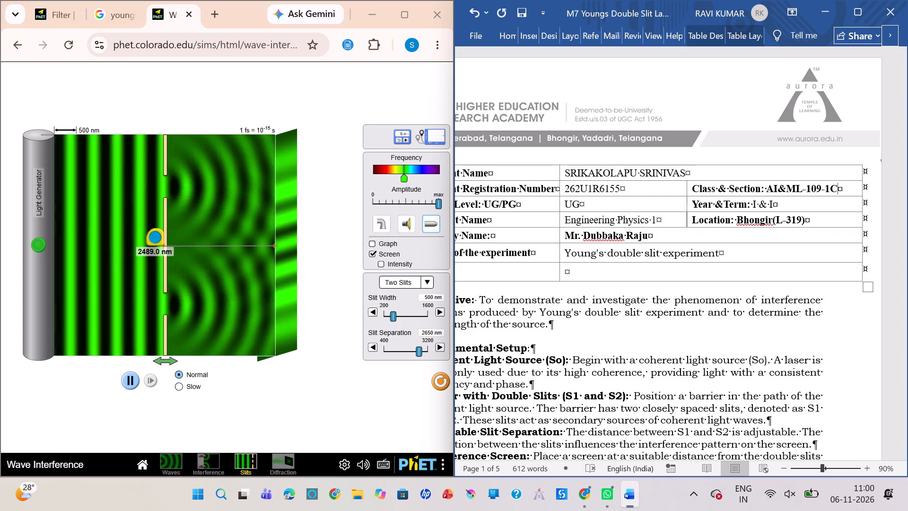
Enter the date 06-11-2026 in the empty Date cell of the details table.
click(613, 275)
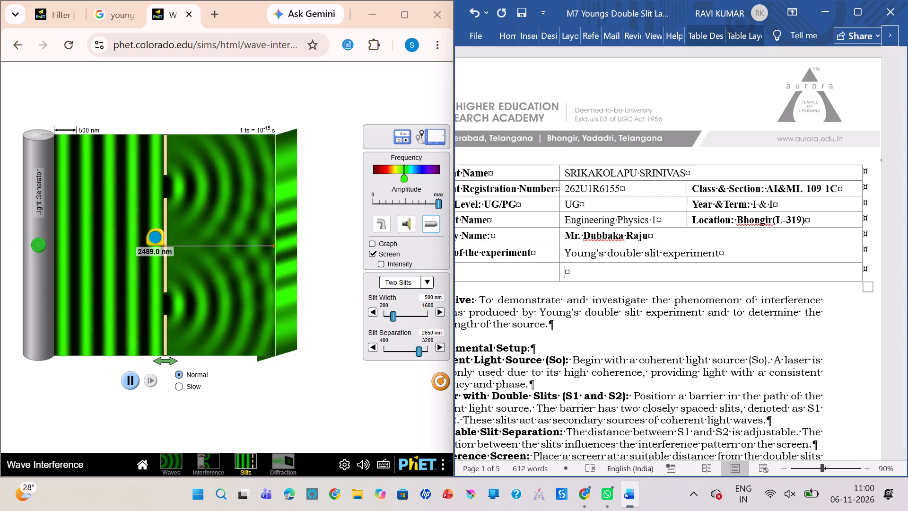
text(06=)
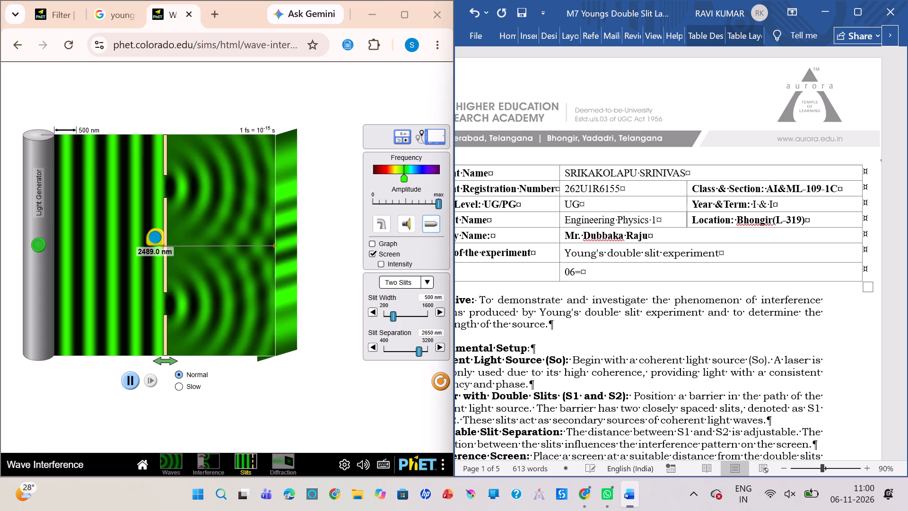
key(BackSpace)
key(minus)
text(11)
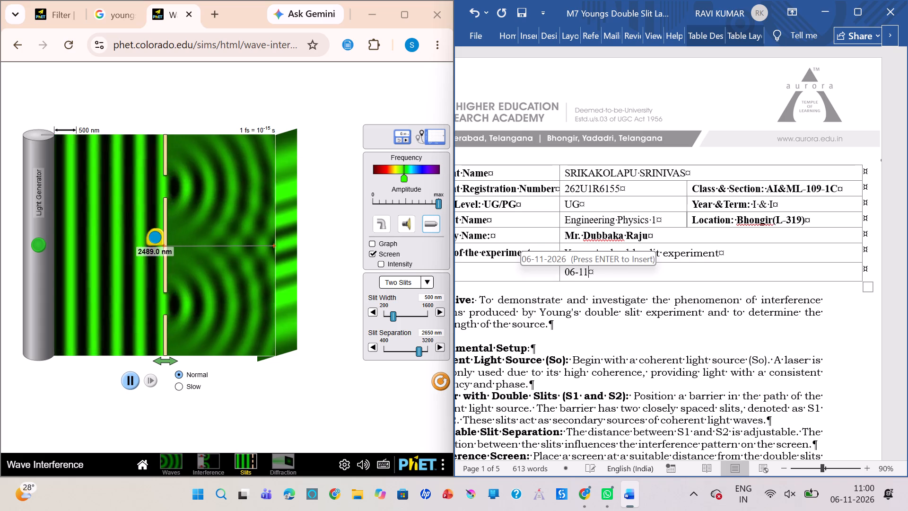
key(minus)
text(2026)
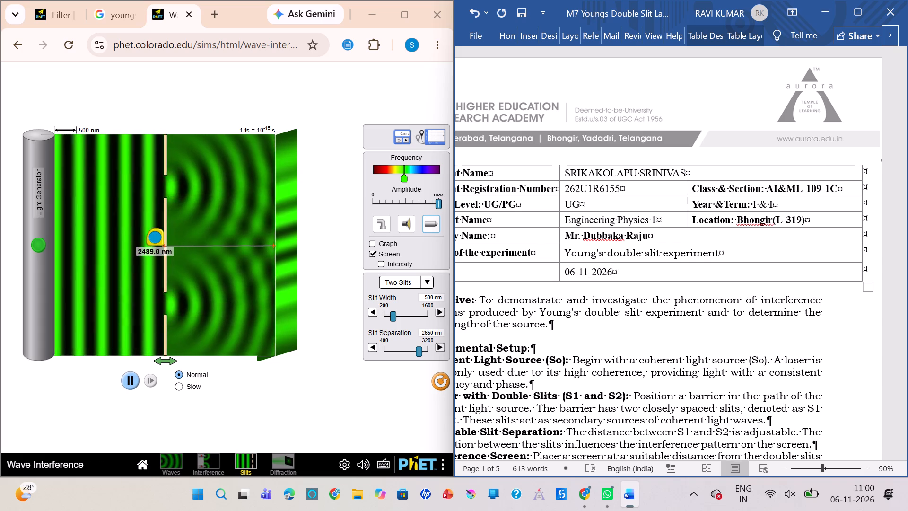
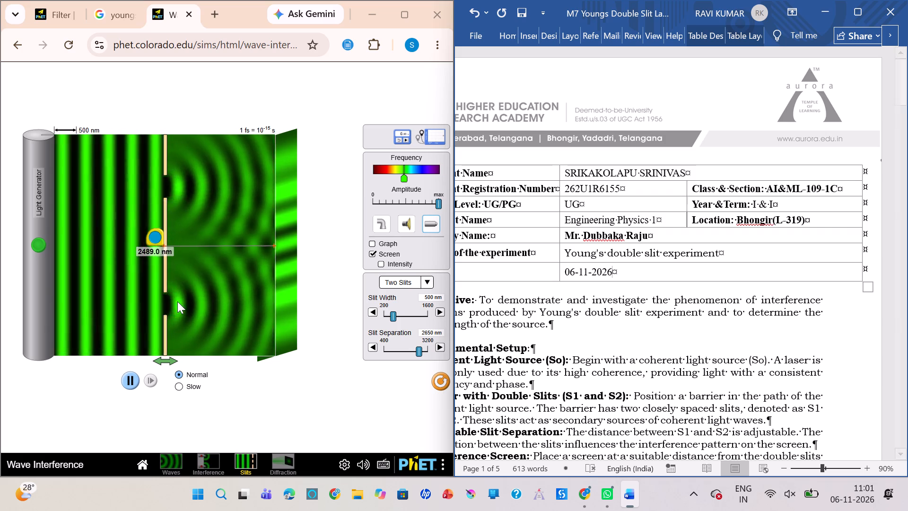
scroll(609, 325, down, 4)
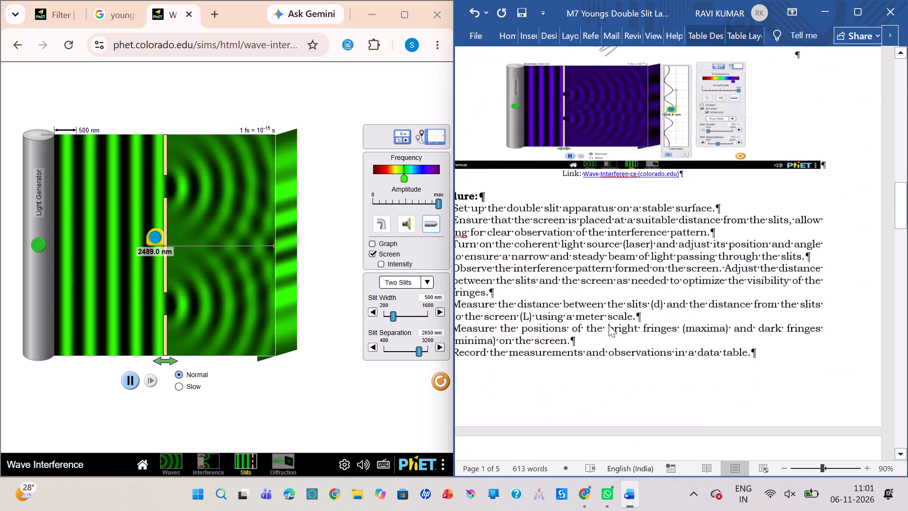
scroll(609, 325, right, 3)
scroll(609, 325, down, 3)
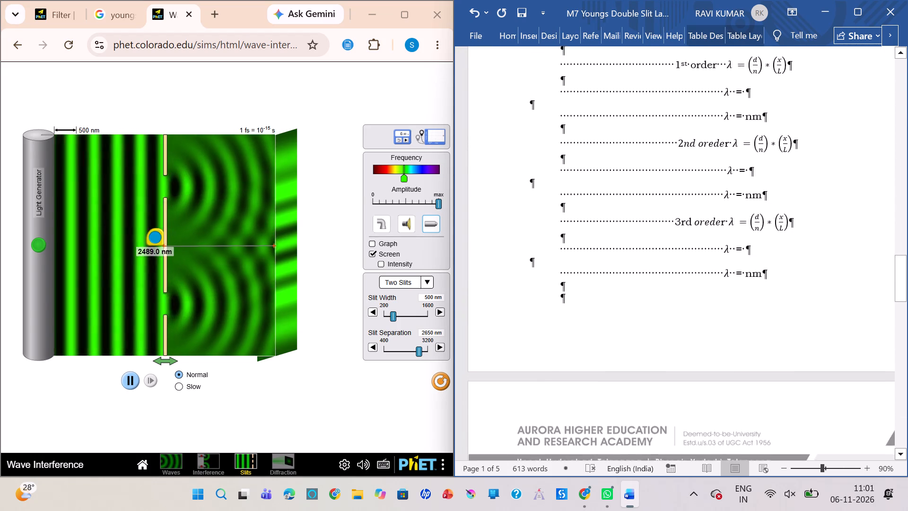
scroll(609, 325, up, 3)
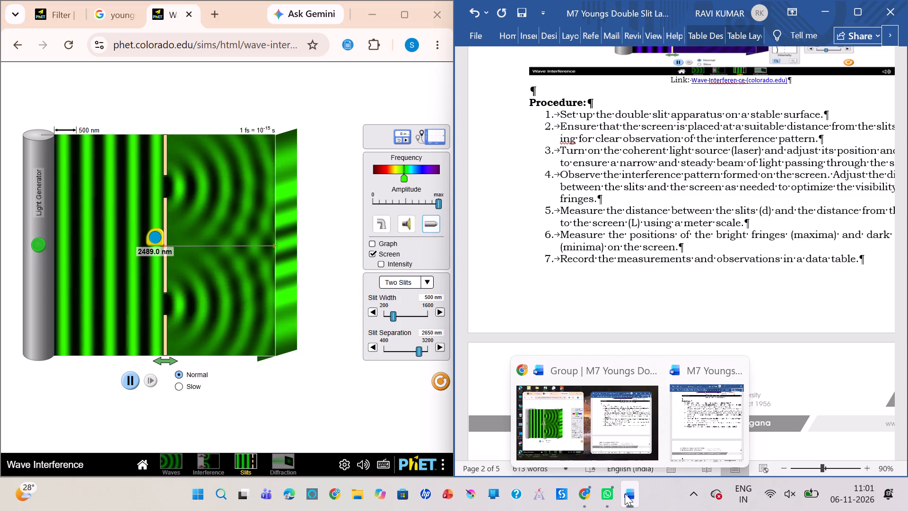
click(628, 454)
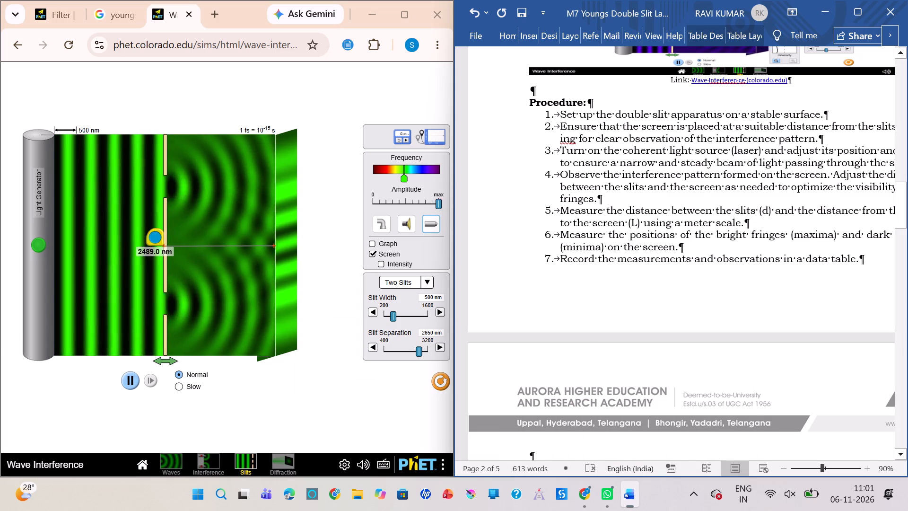
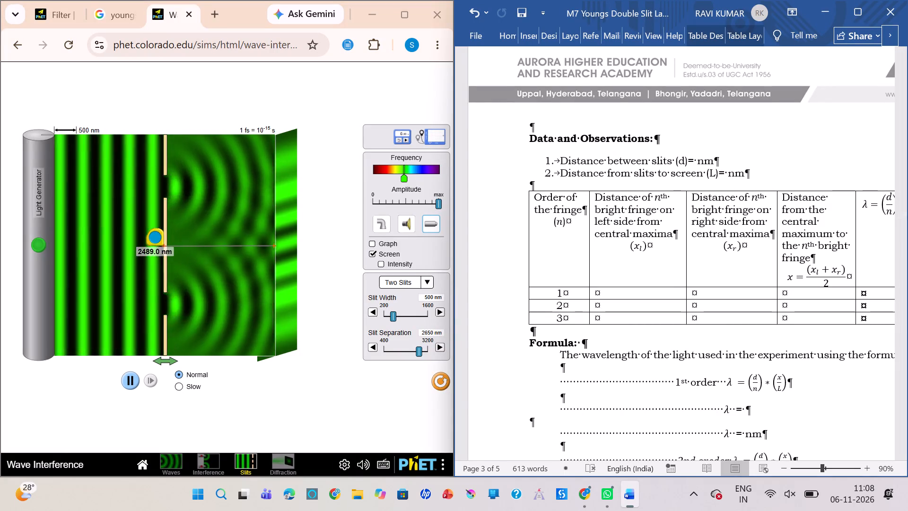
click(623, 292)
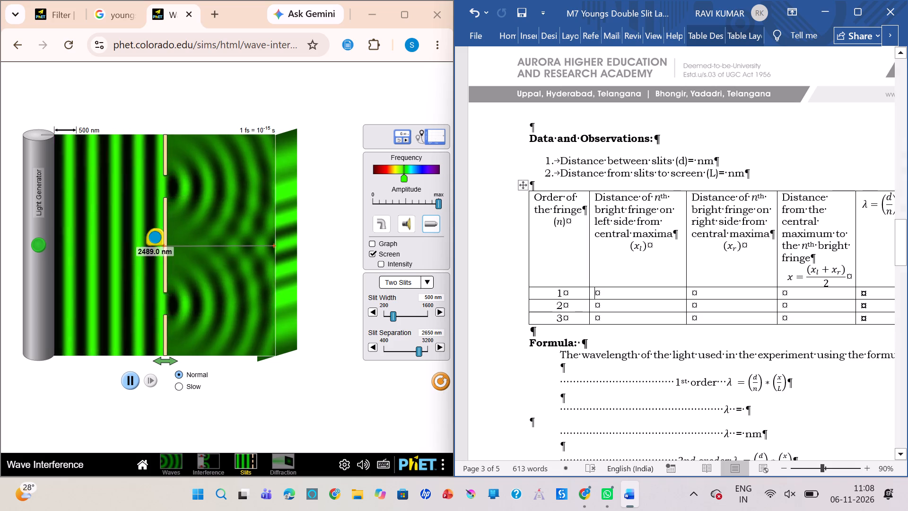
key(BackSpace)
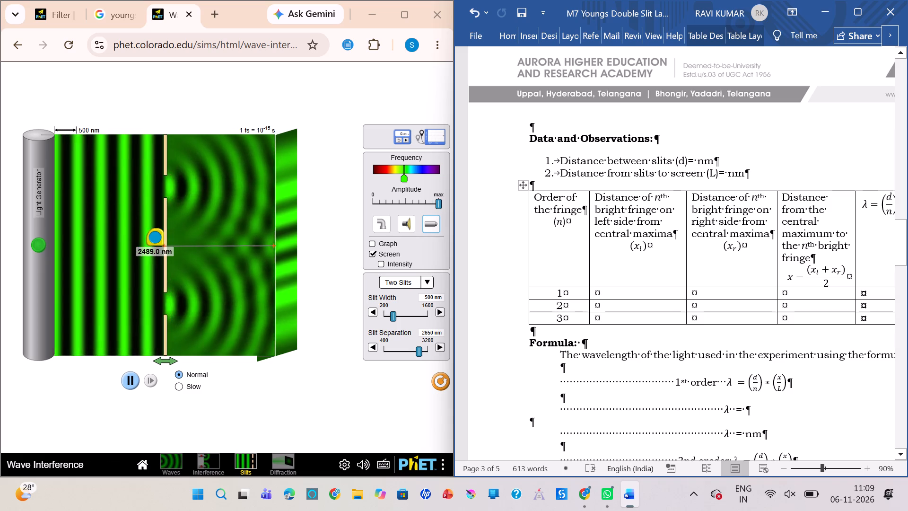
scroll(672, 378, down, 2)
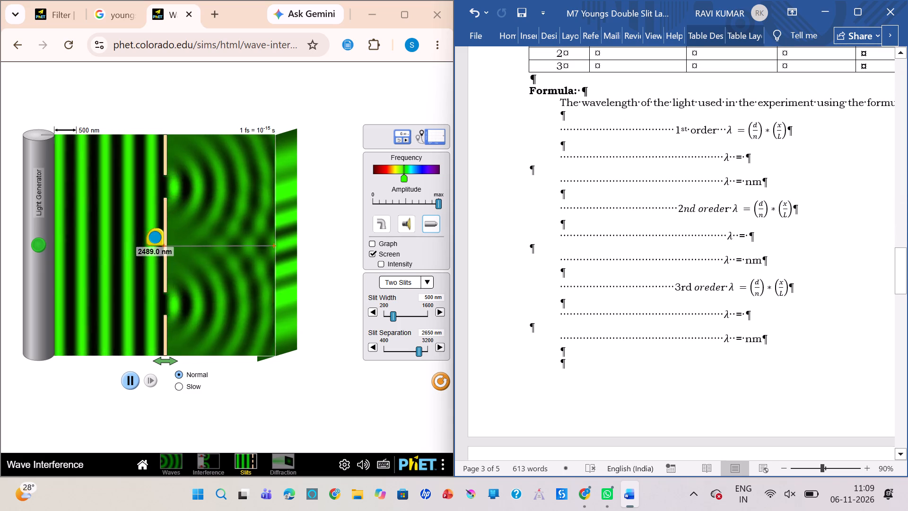
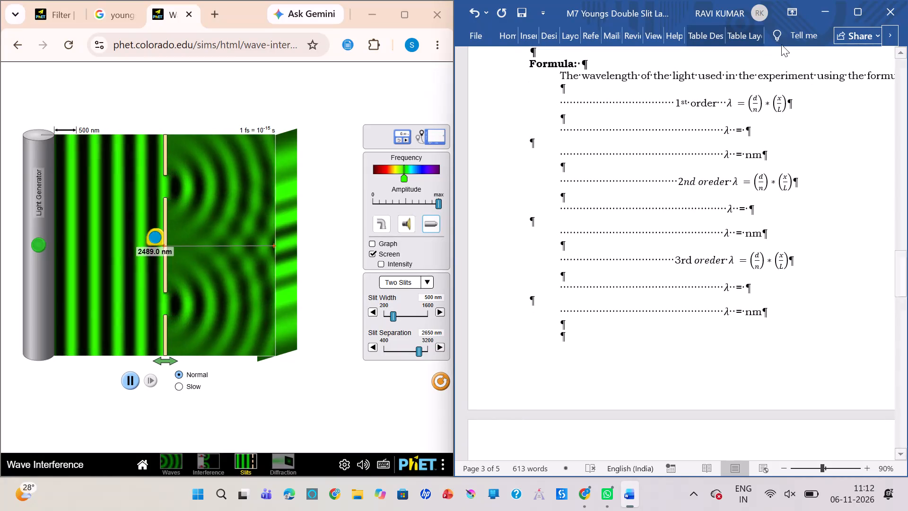
Review the lab document's viva questions, circuit diagram, procedure, observation table and wavelength formula sections.
scroll(781, 44, down, 3)
scroll(715, 282, down, 3)
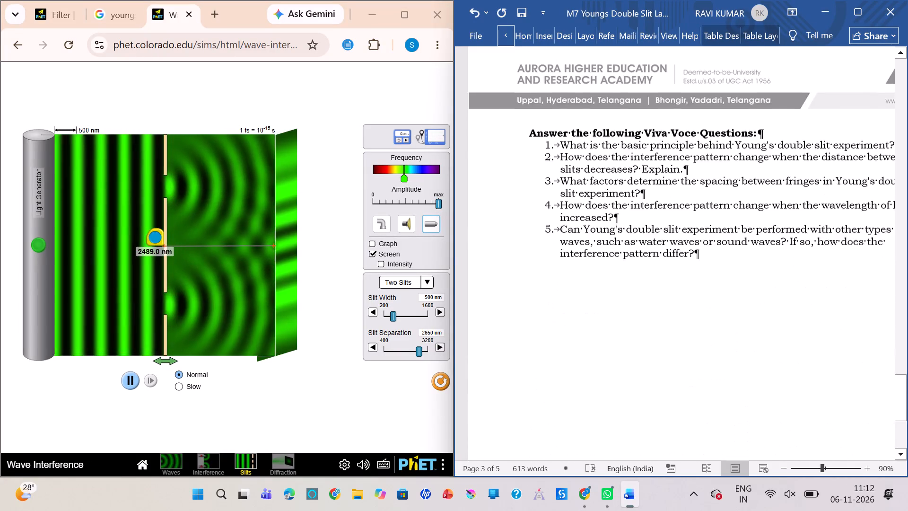
scroll(715, 282, down, 4)
ctrl+scroll(715, 282, down, 3)
scroll(715, 282, up, 7)
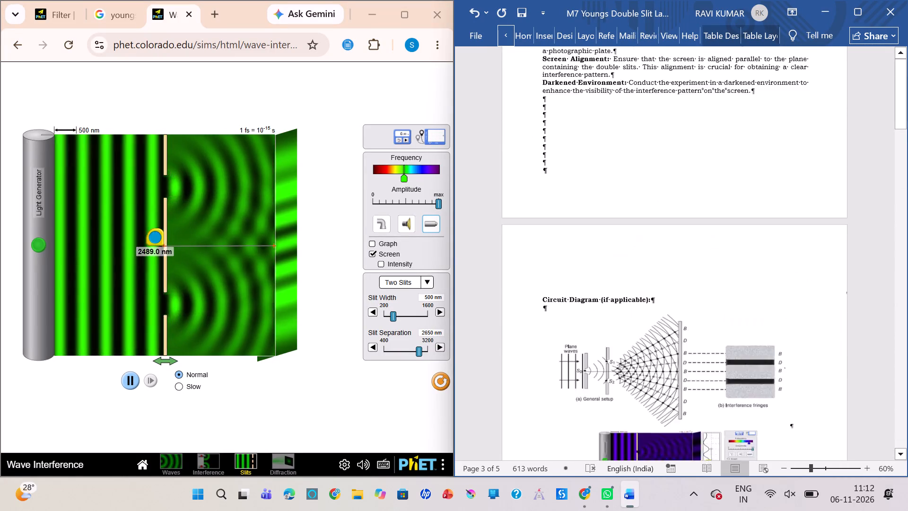
scroll(715, 282, up, 3)
scroll(715, 282, down, 5)
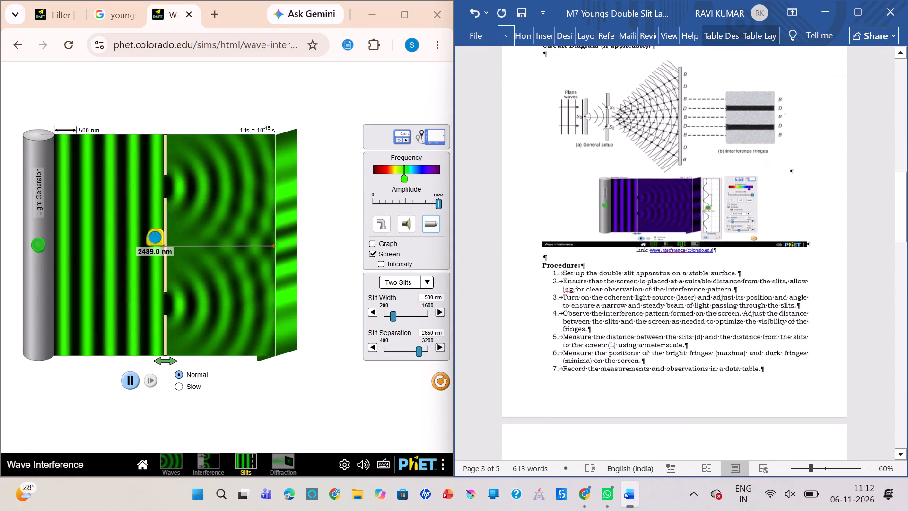
scroll(715, 282, down, 1)
scroll(715, 282, up, 2)
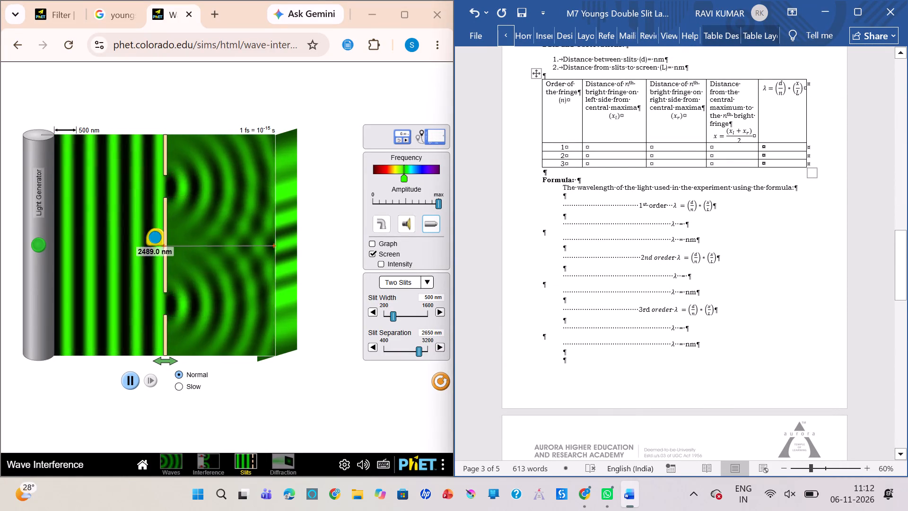
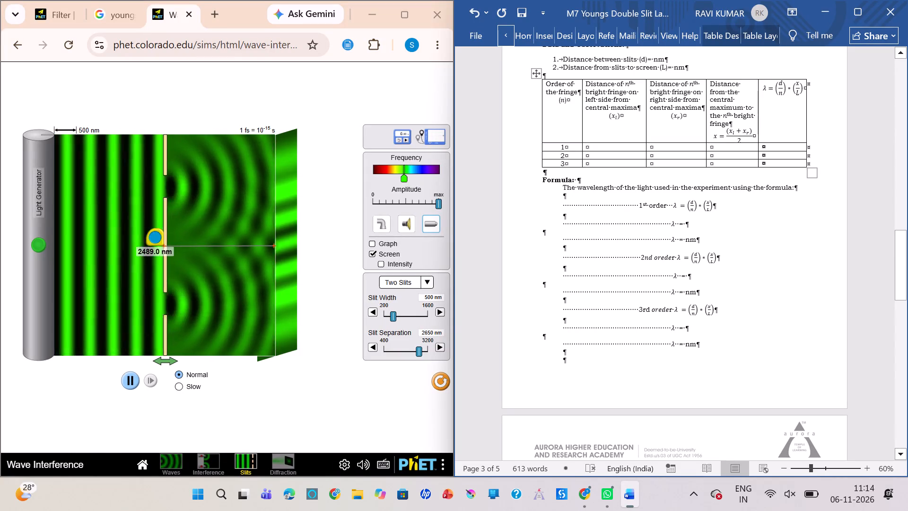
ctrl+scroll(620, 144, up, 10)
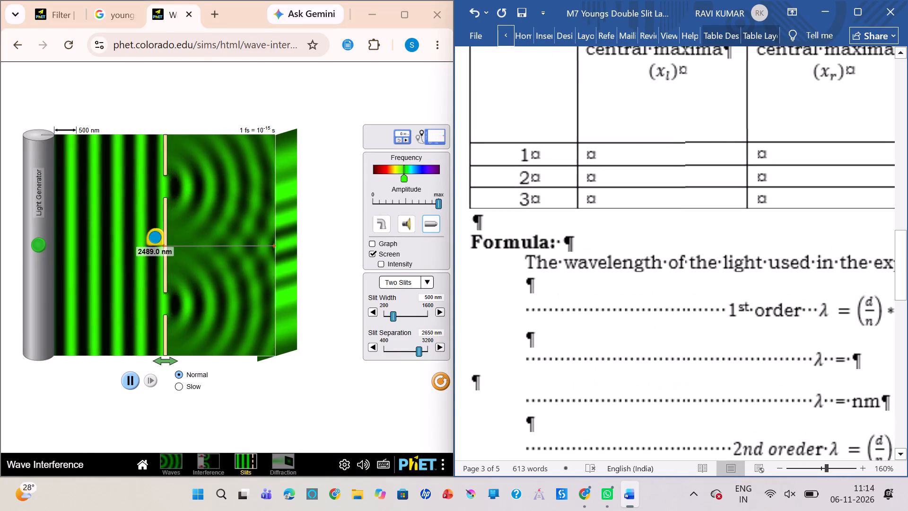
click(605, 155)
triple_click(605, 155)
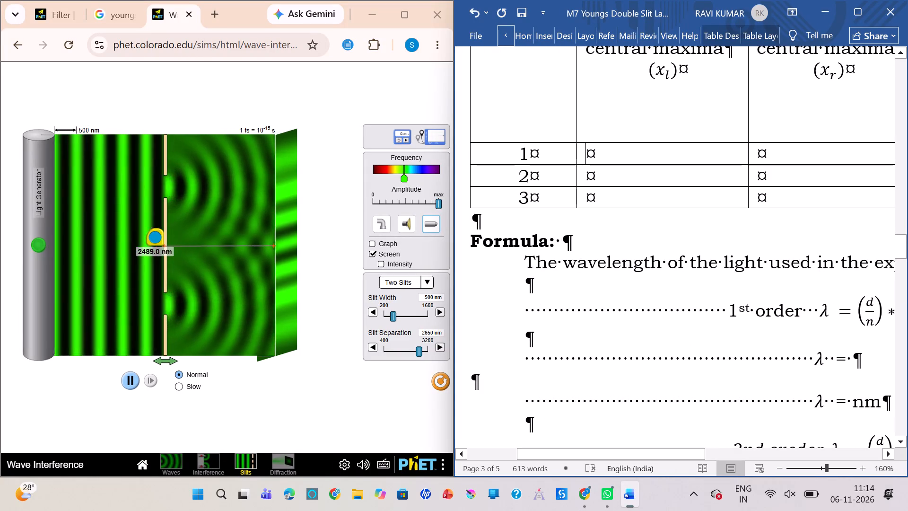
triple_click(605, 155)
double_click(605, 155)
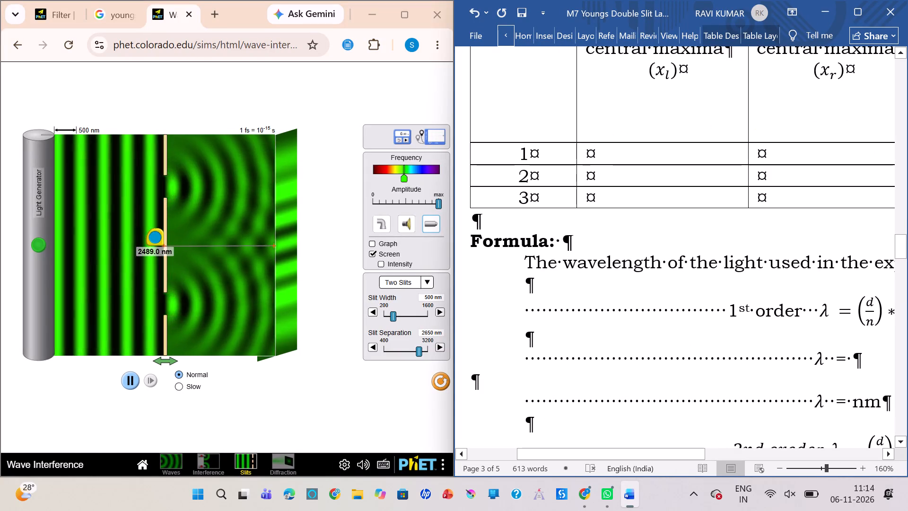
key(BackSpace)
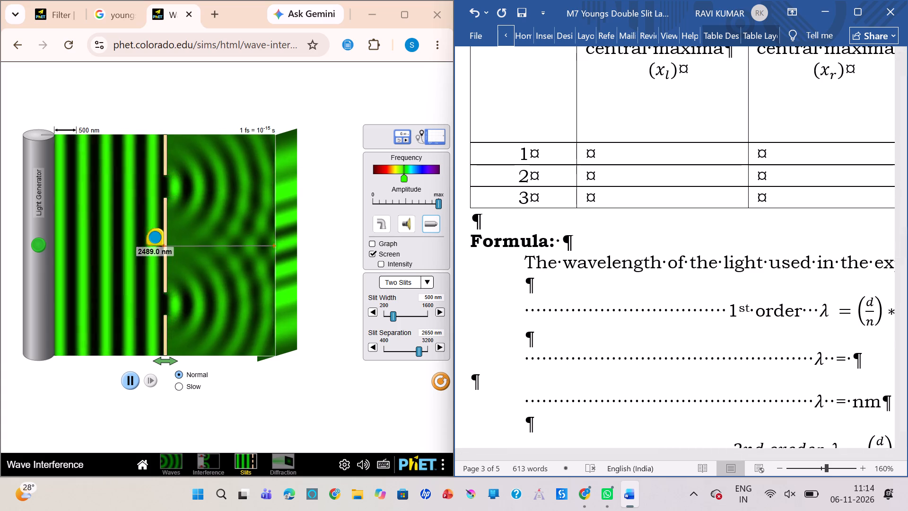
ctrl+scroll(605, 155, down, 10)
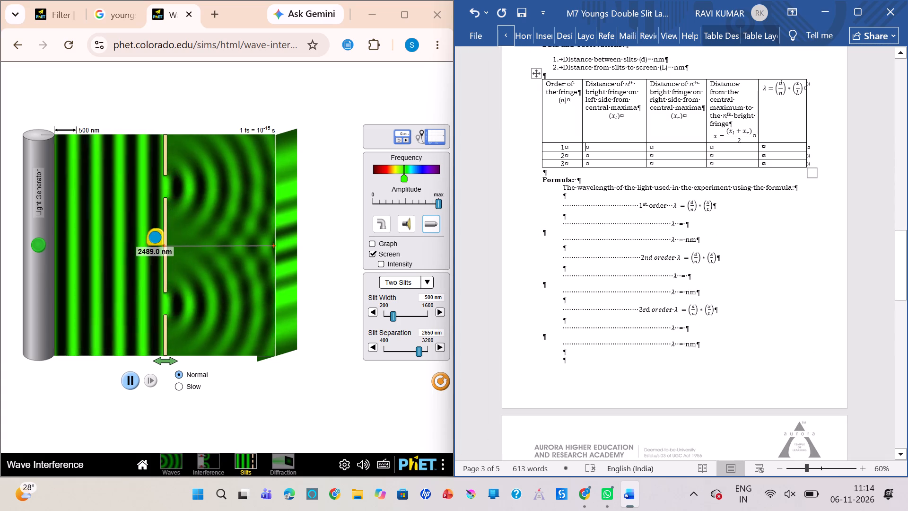
Enter 2489.0 nm as the distance from slits to screen (L) under Data and Observations.
scroll(605, 155, up, 2)
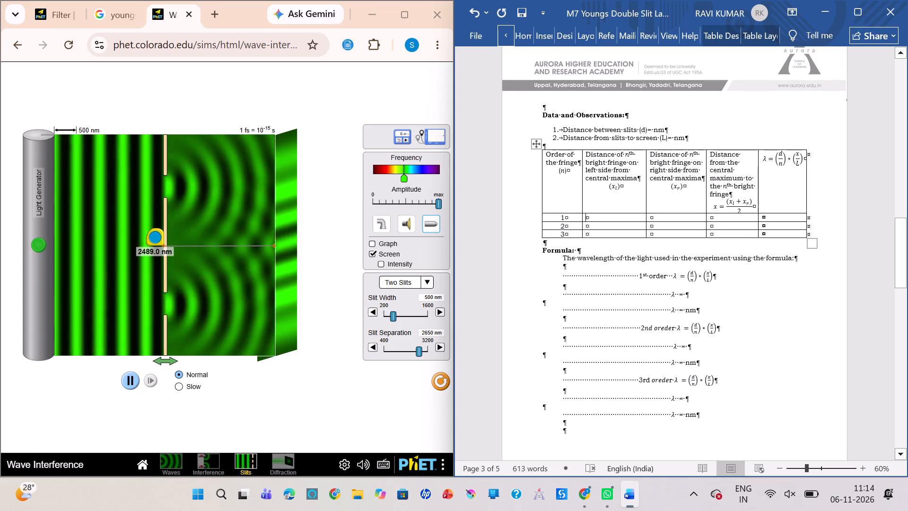
click(671, 140)
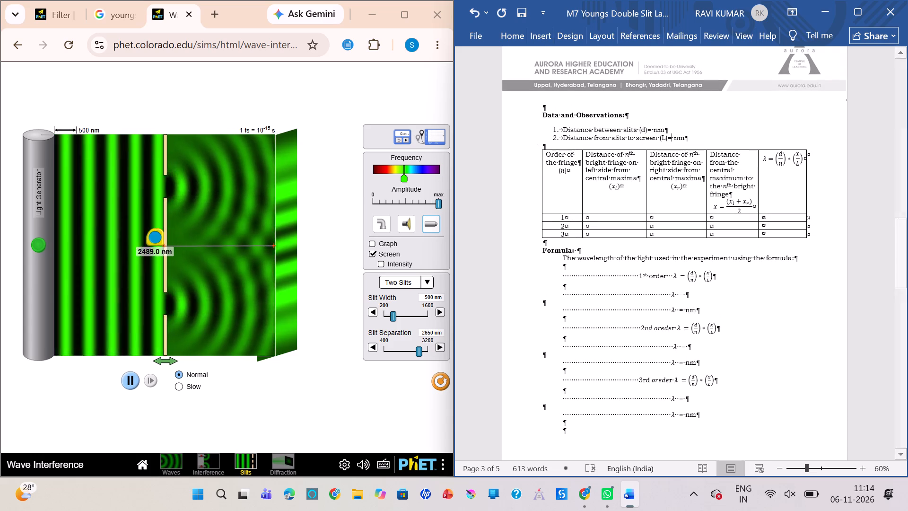
text(24)
text(89.0)
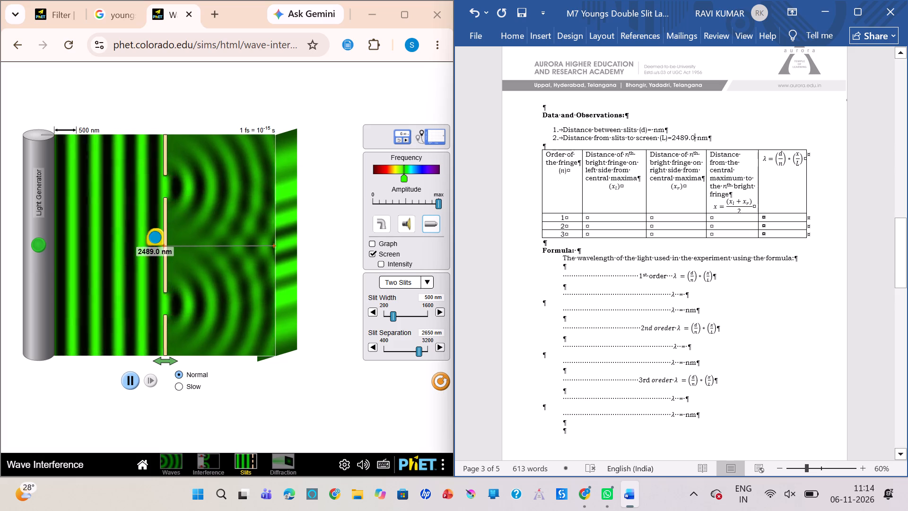
Enter 2650 nm as the distance between slits (d) under Data and Observations.
click(651, 128)
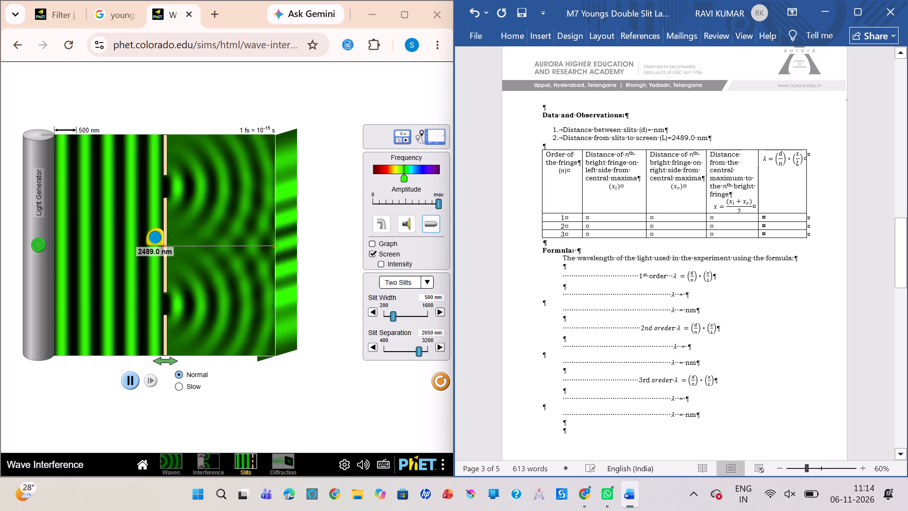
key(3)
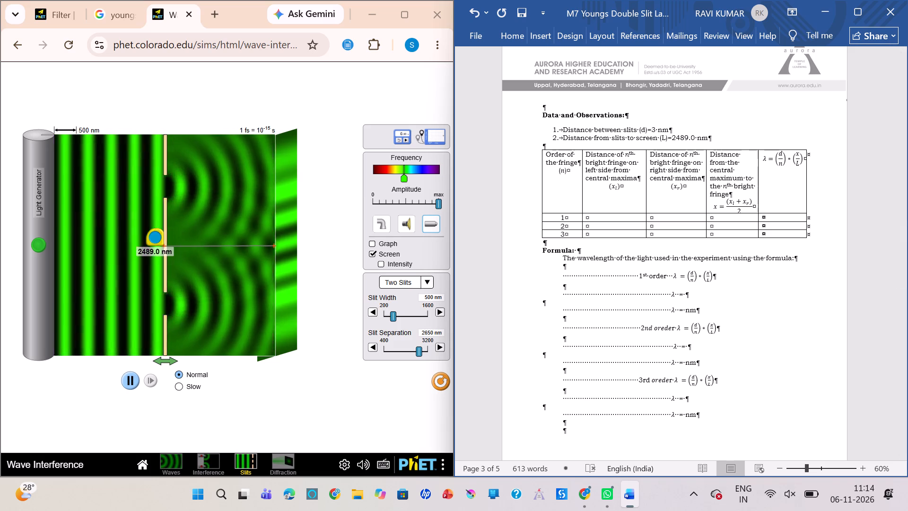
key(BackSpace)
key(2)
text(65)
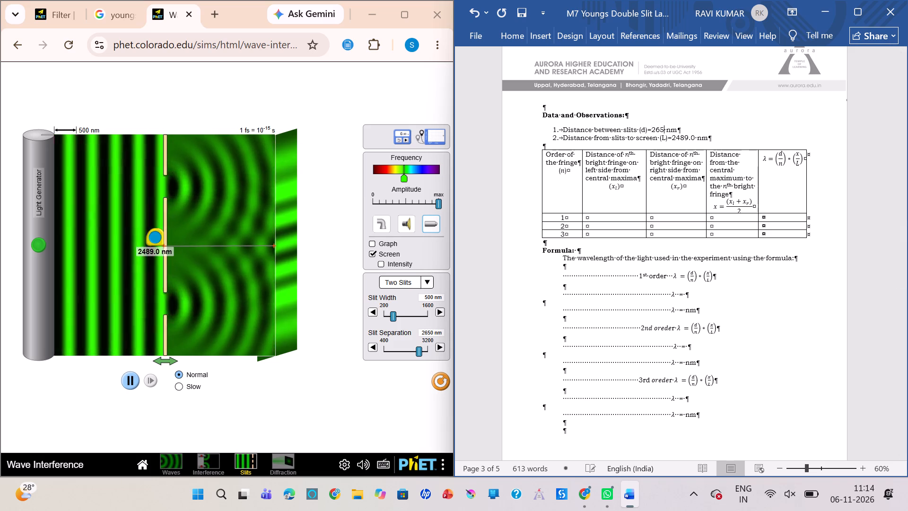
key(0)
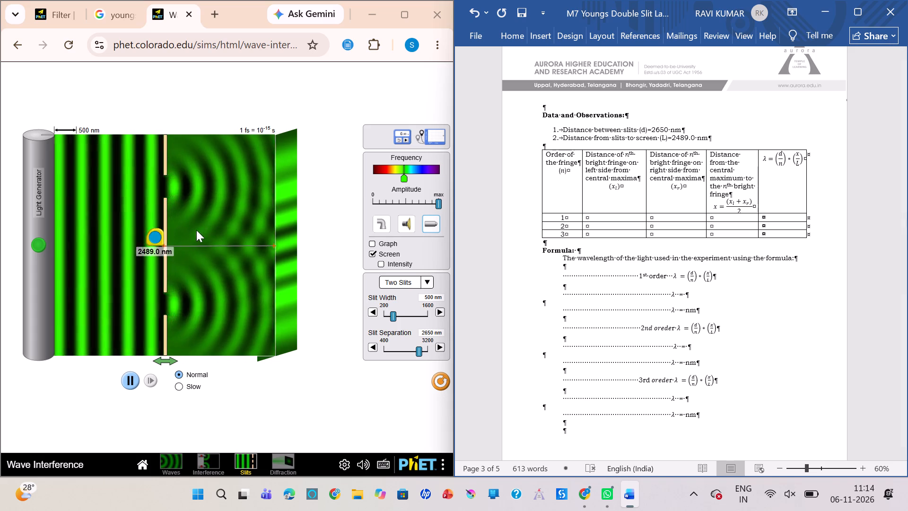
In the PhET simulation, measure from the central maximum to the first bright fringe above it on the screen with the measuring tape.
drag(155, 239, 269, 241)
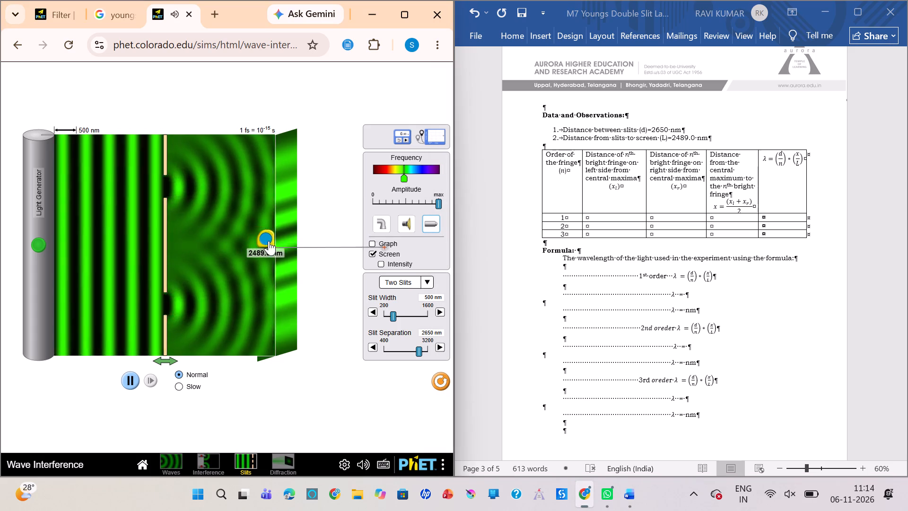
drag(269, 241, 282, 236)
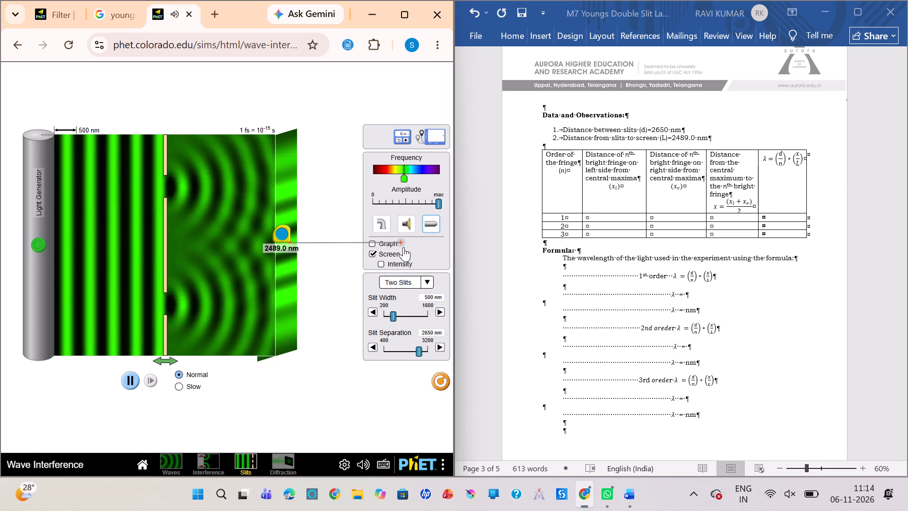
drag(400, 240, 298, 192)
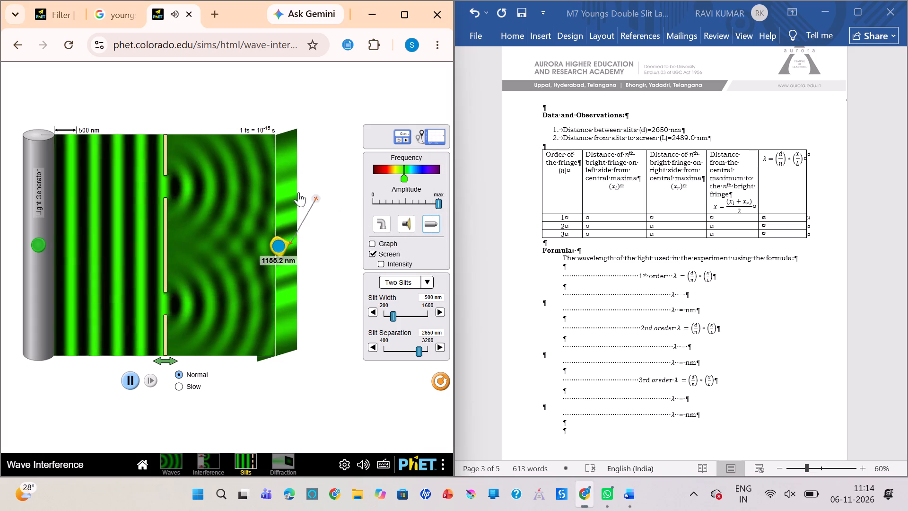
drag(298, 192, 286, 214)
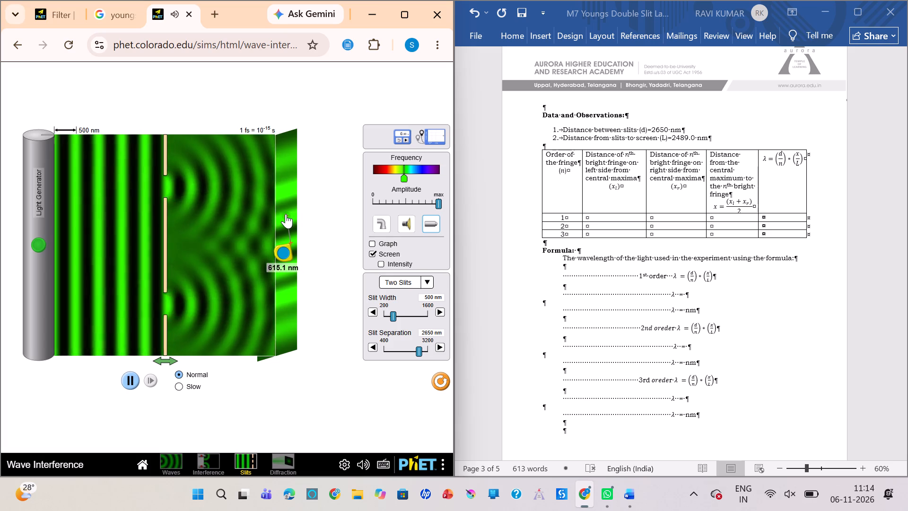
drag(286, 214, 288, 215)
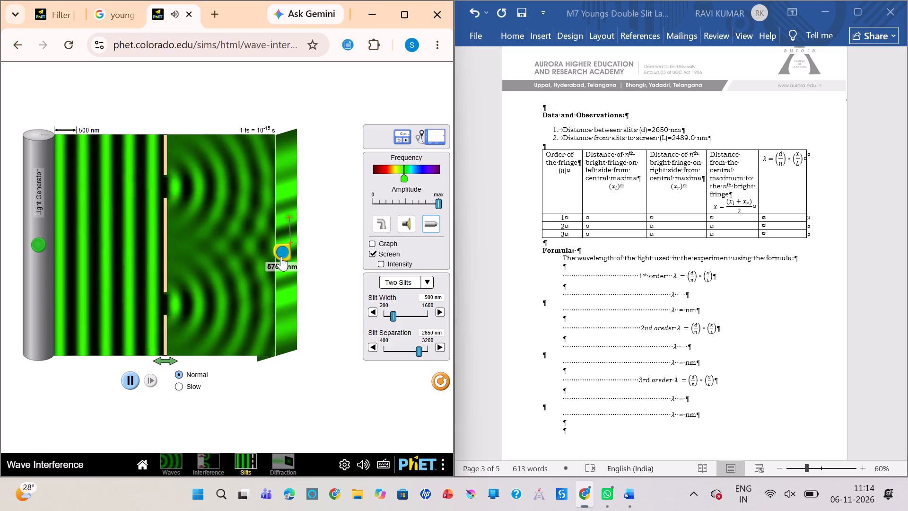
drag(284, 249, 274, 256)
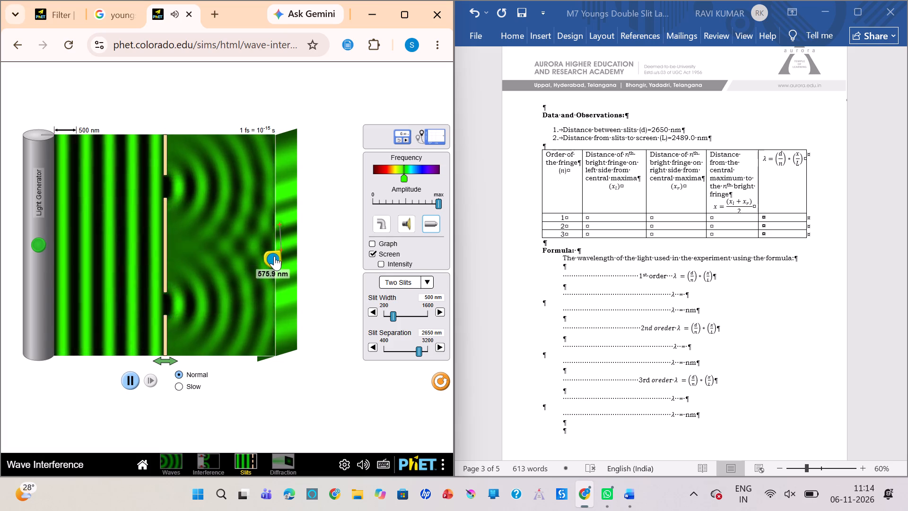
drag(274, 256, 277, 251)
click(283, 220)
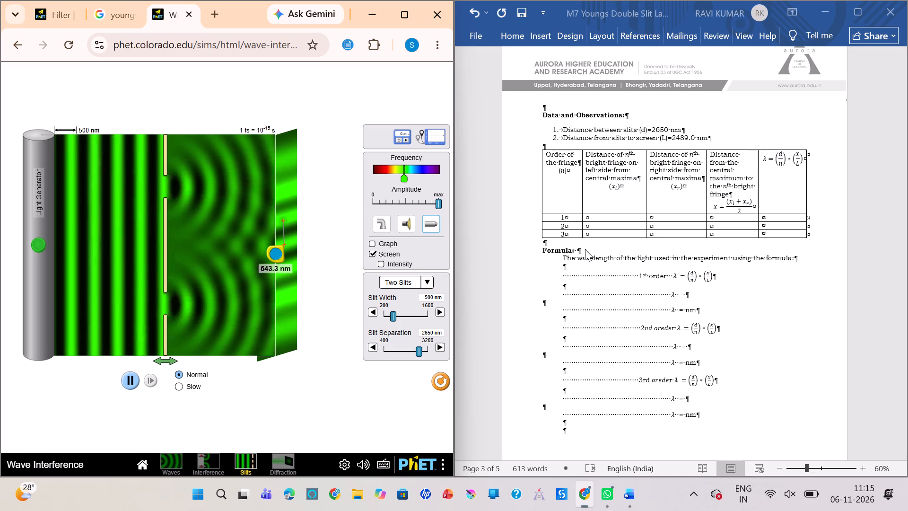
In the Word observation table, enter 543.3 as the left-side fringe distance (xl) for order 1.
double_click(592, 212)
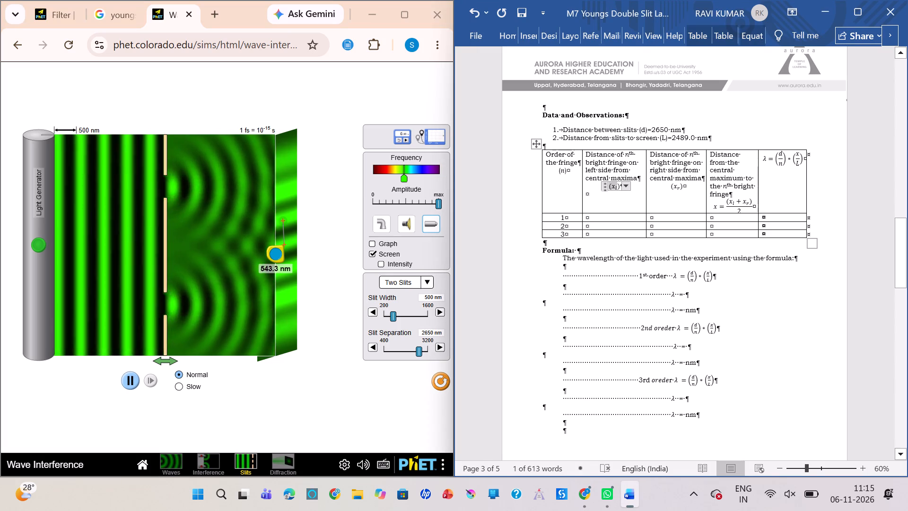
scroll(598, 210, down, 1)
ctrl+scroll(598, 210, up, 1)
ctrl+scroll(598, 210, down, 1)
ctrl+scroll(598, 210, up, 4)
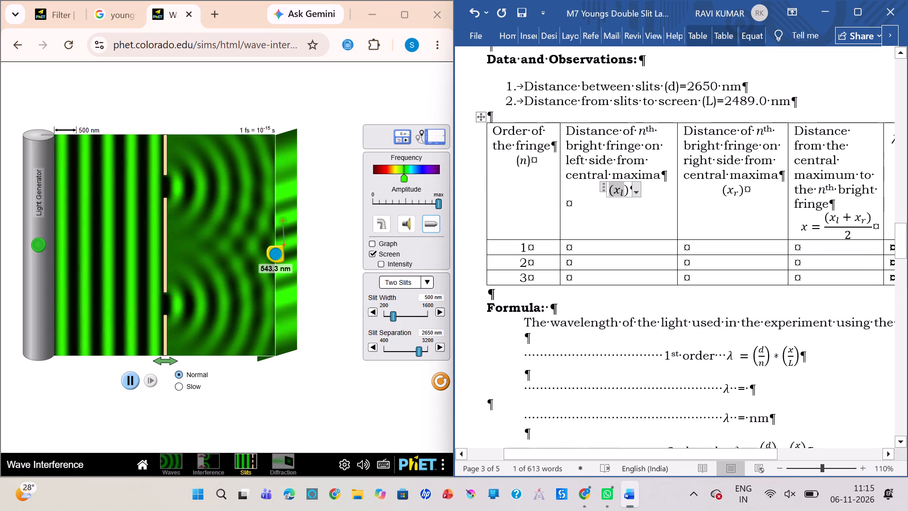
click(591, 251)
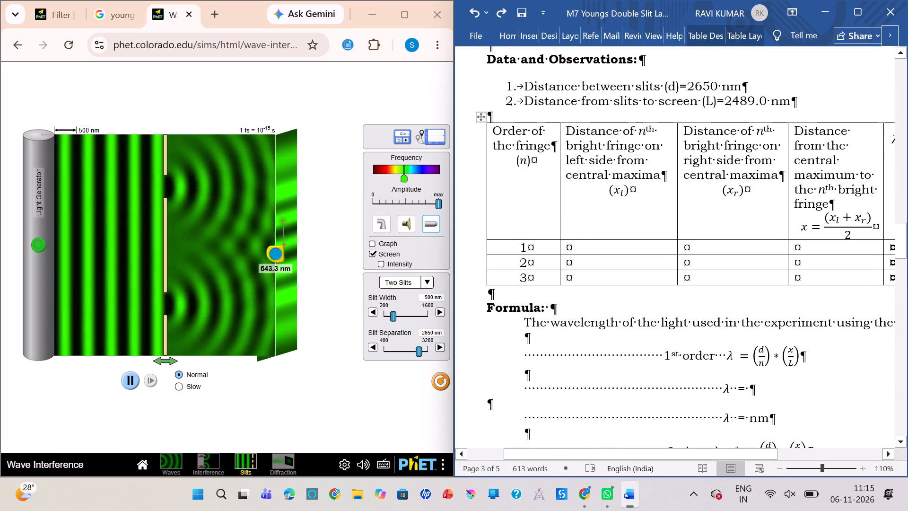
text(543)
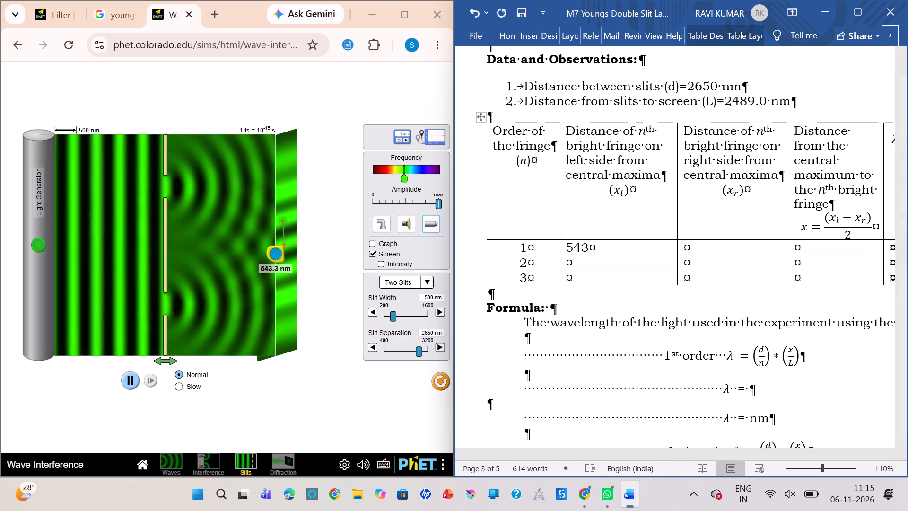
key(period)
key(3)
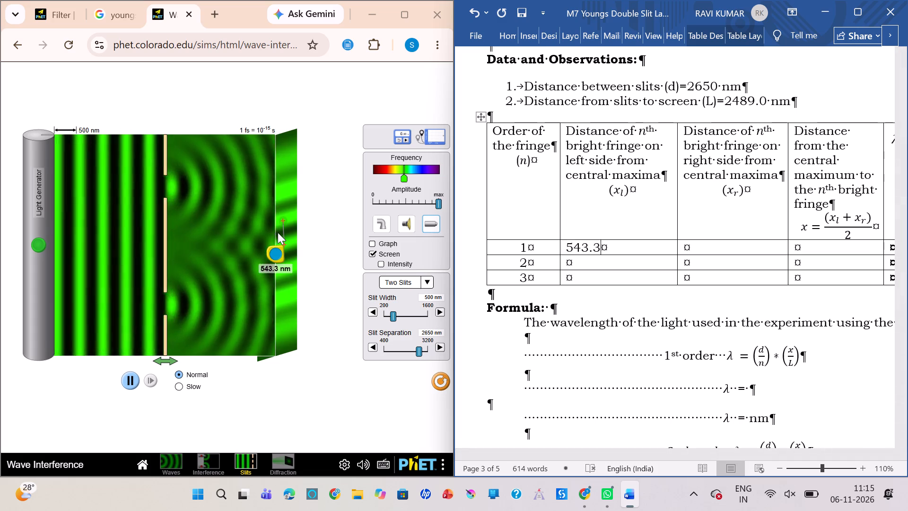
In the PhET simulation, extend the measuring tape from the central maximum to the second bright fringe above it to measure that distance.
click(285, 211)
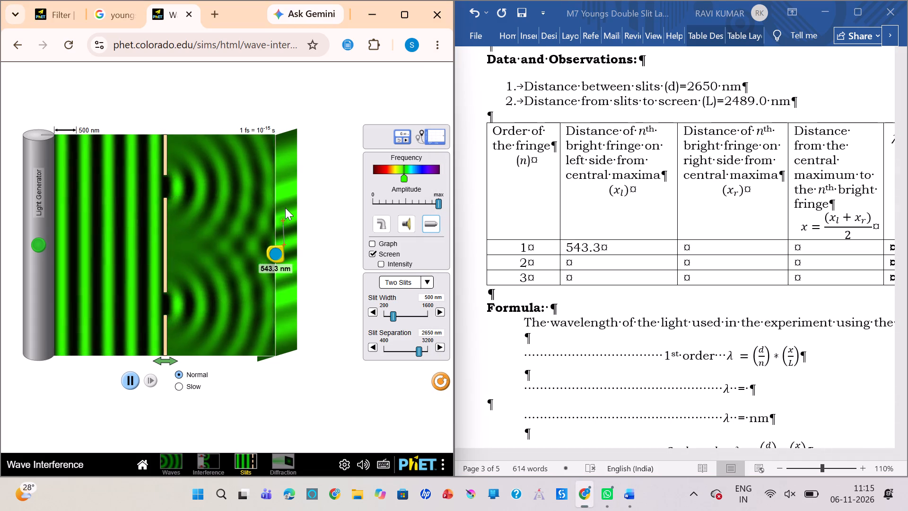
drag(280, 216, 283, 193)
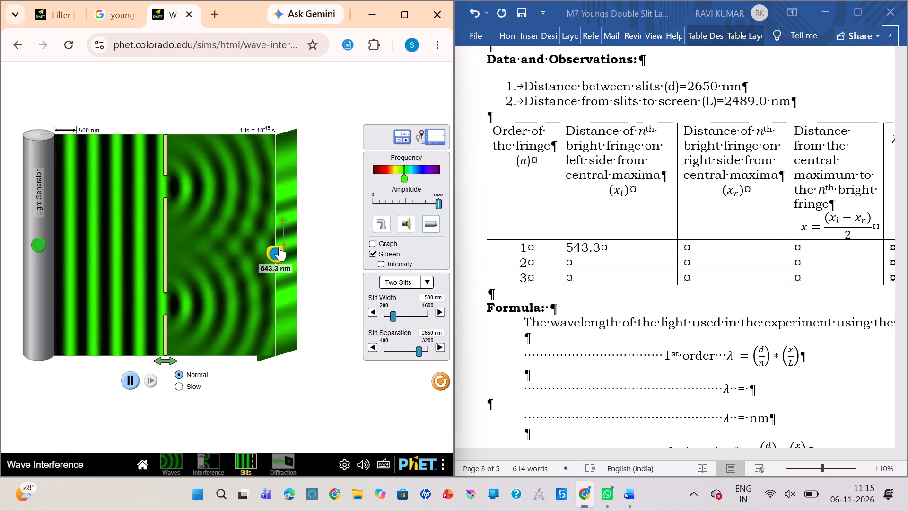
click(279, 247)
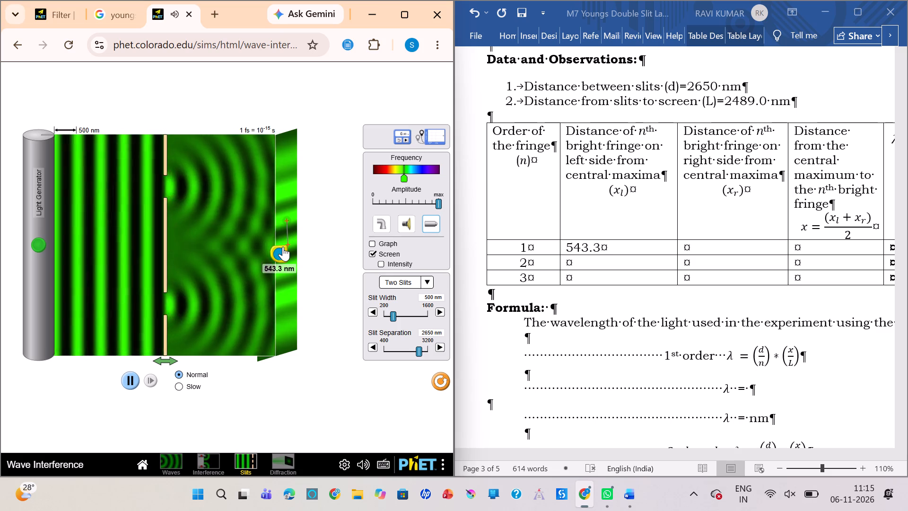
click(283, 247)
click(288, 244)
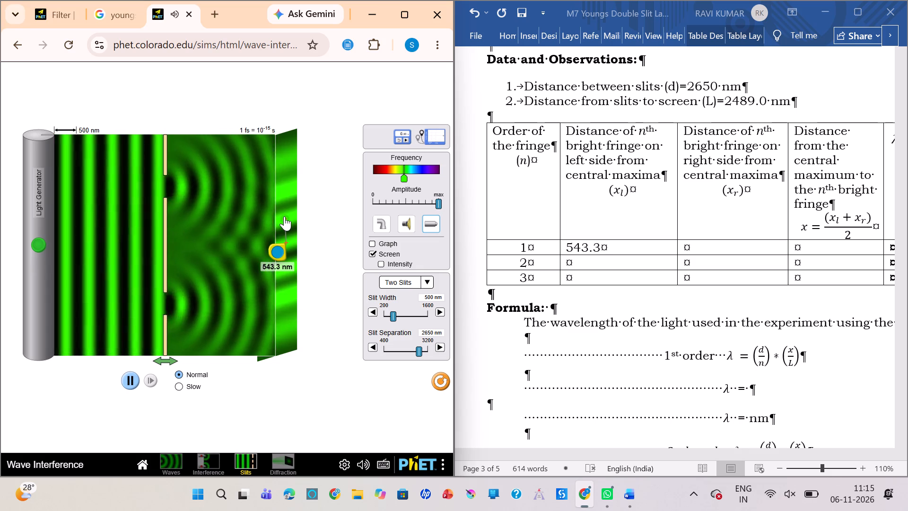
drag(284, 216, 284, 199)
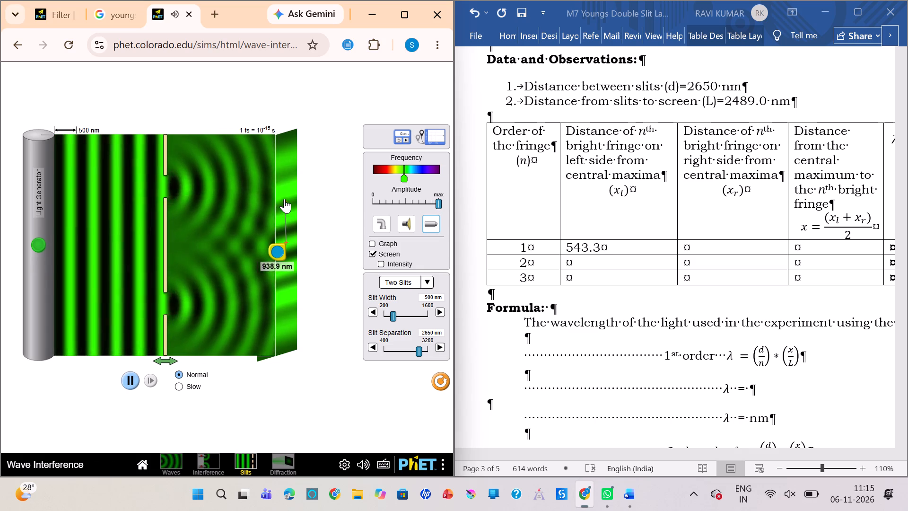
drag(284, 199, 284, 190)
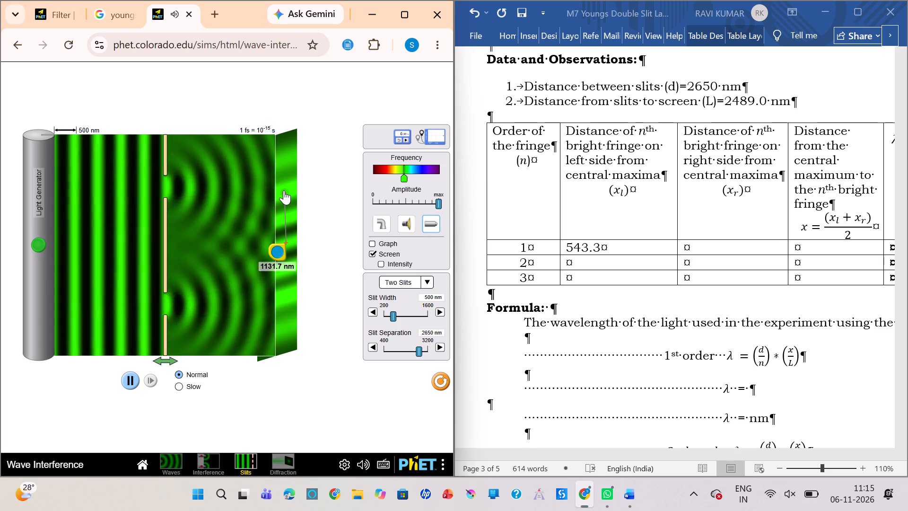
drag(284, 190, 285, 192)
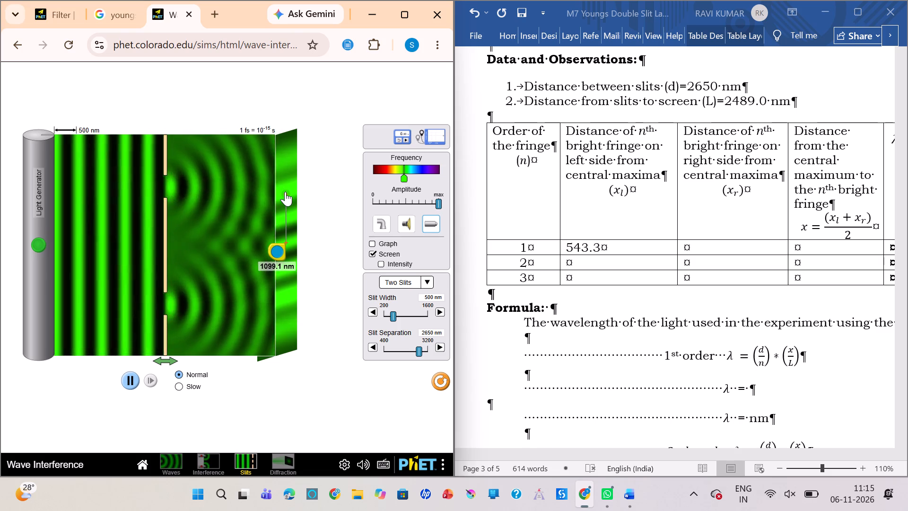
drag(285, 192, 285, 188)
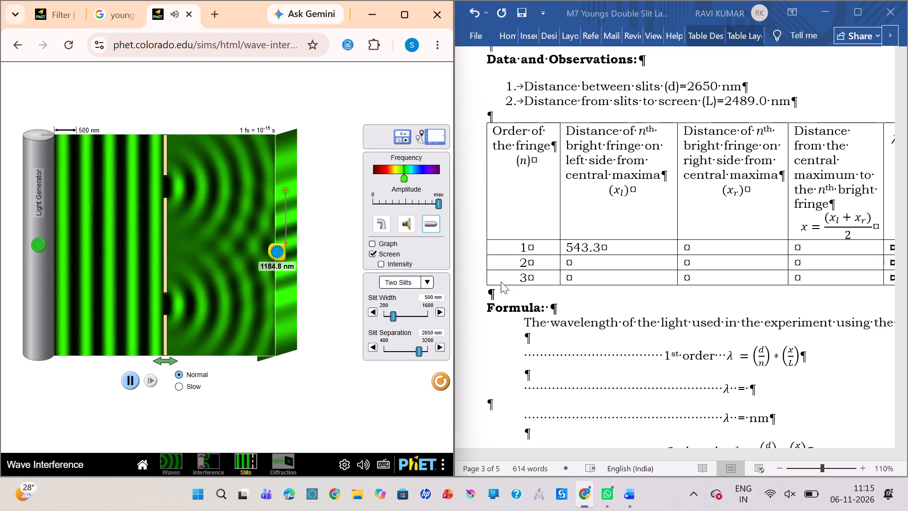
In the Word observation table, enter 1184.8 as the left-side fringe distance (xl) for order 2.
click(585, 259)
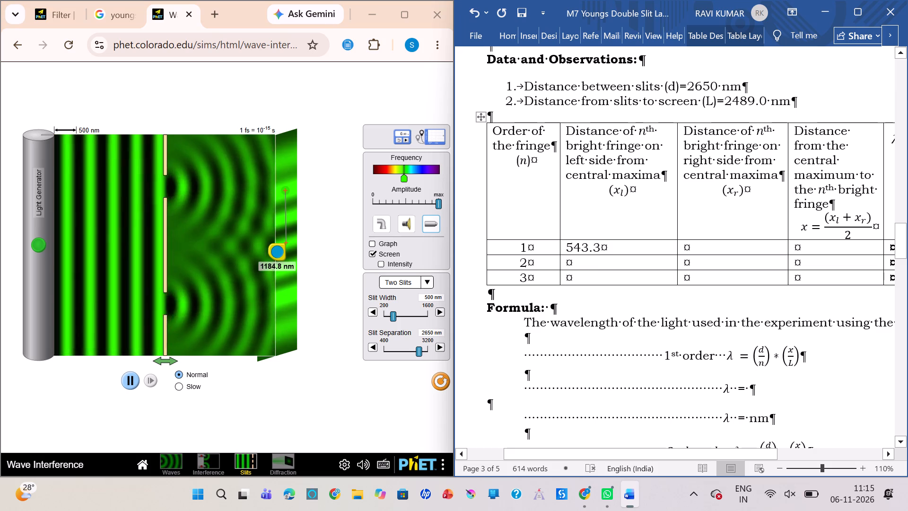
click(581, 259)
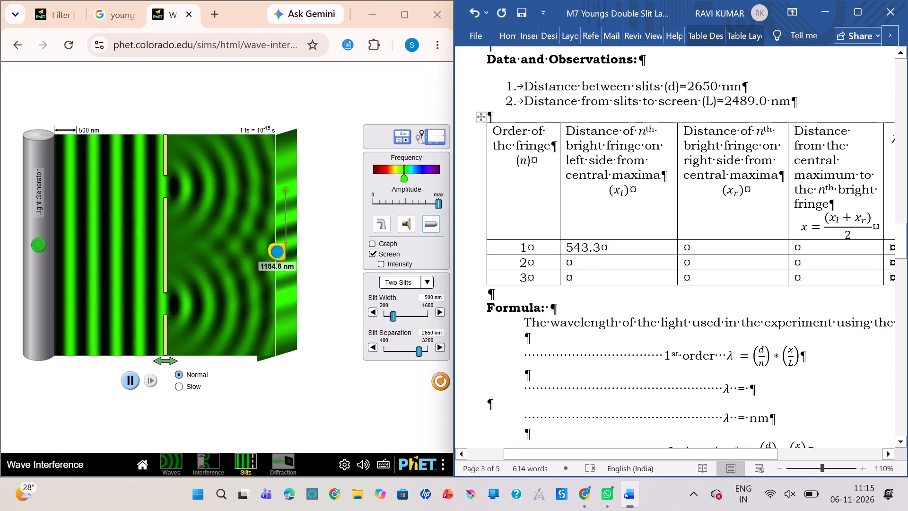
text(11)
text(84)
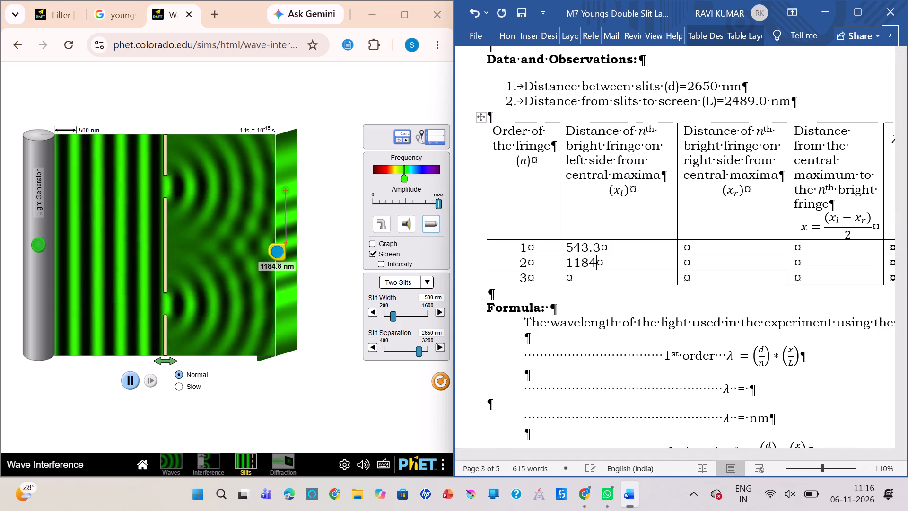
key(period)
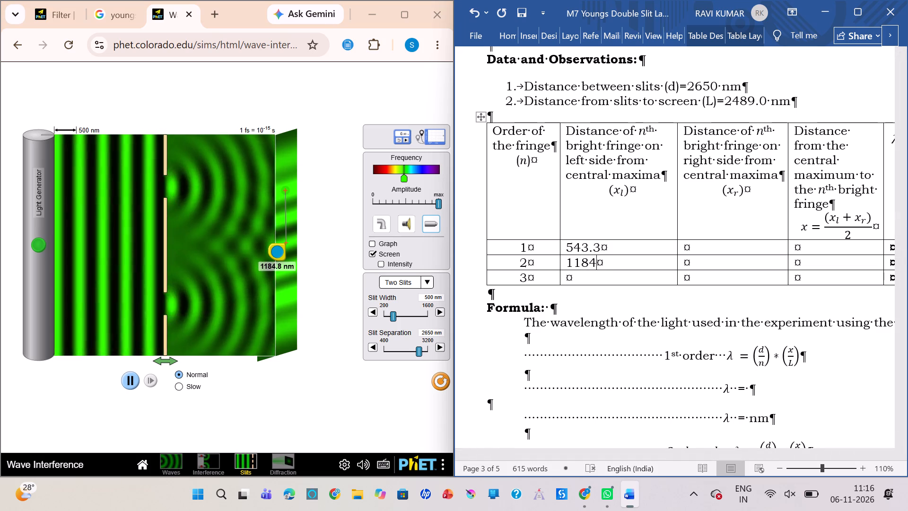
key(8)
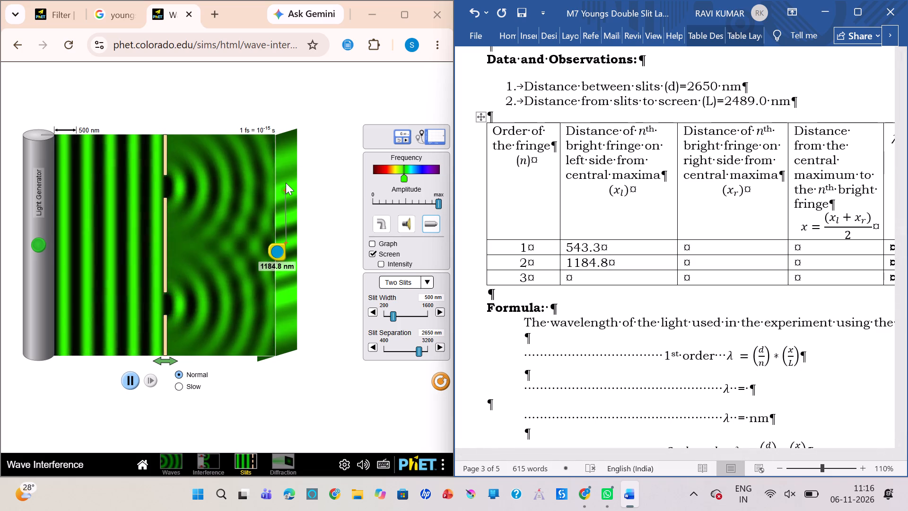
In the PhET simulation, extend the measuring tape from the central maximum to the third bright fringe above it to measure that distance.
scroll(286, 183, down, 1)
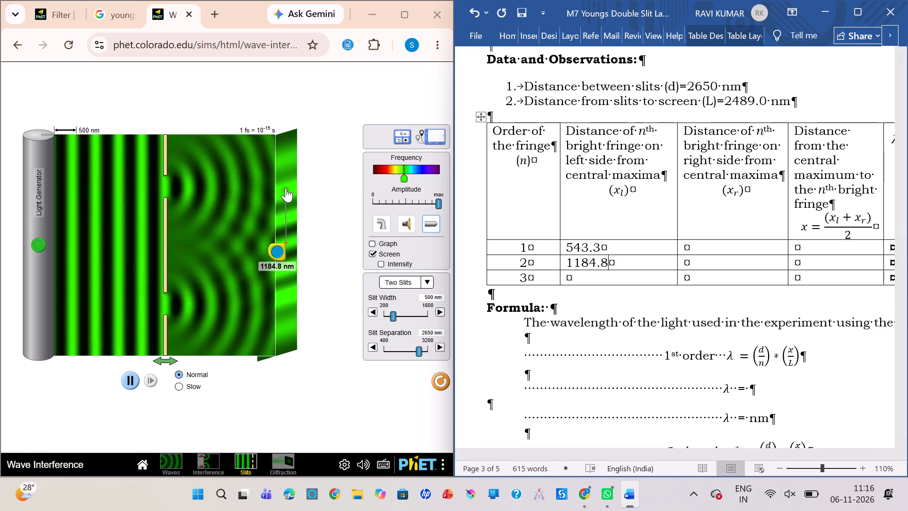
scroll(286, 188, down, 1)
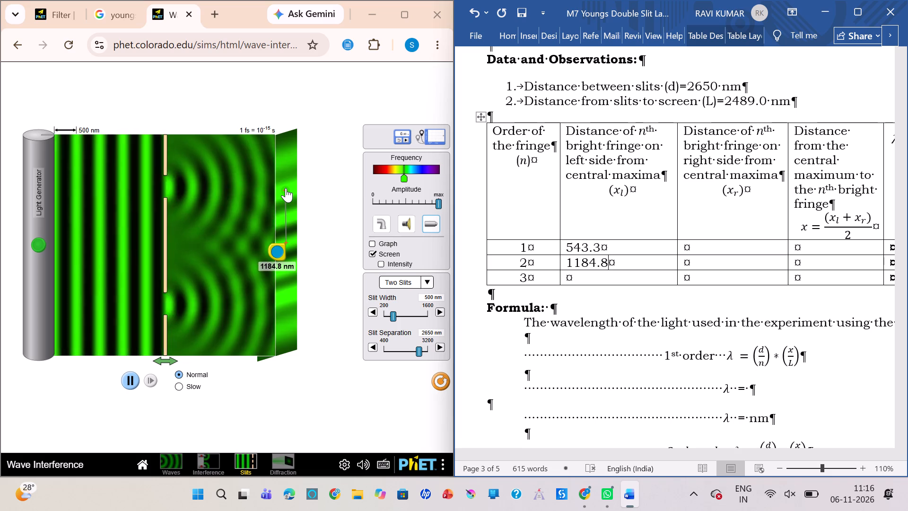
scroll(286, 188, down, 1)
drag(286, 188, 286, 161)
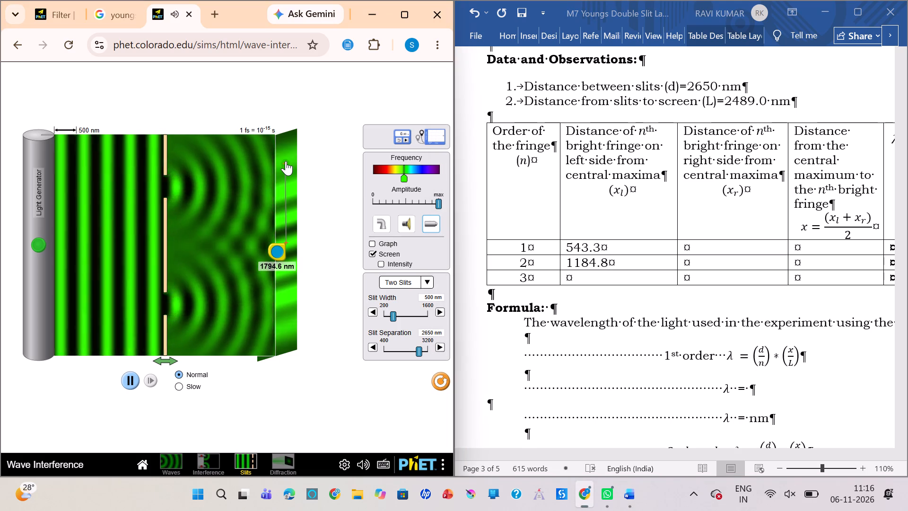
drag(286, 161, 286, 158)
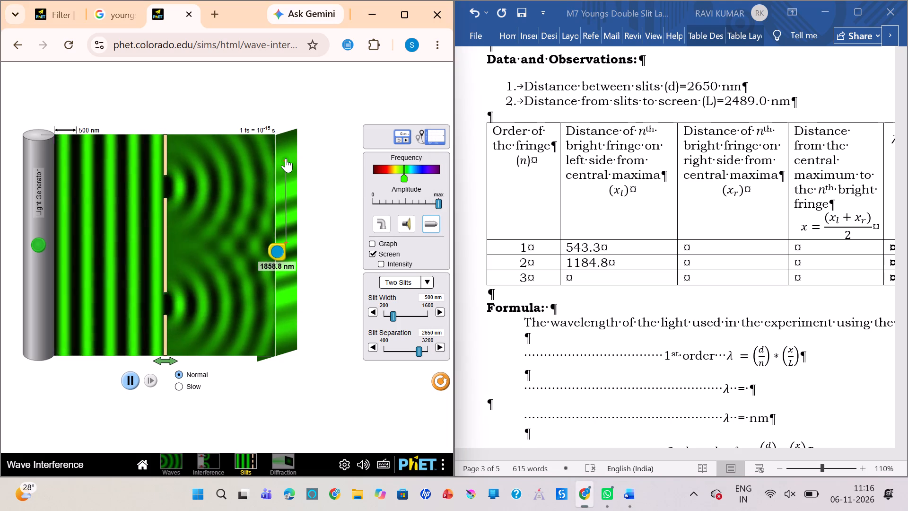
In the Word observation table, enter 1858.8 as the left-side fringe distance (xl) for order 3.
click(579, 269)
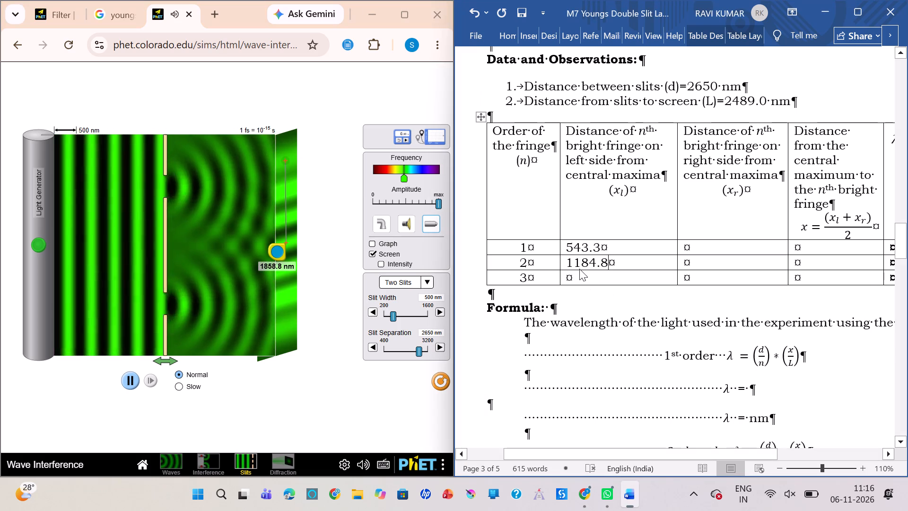
click(578, 278)
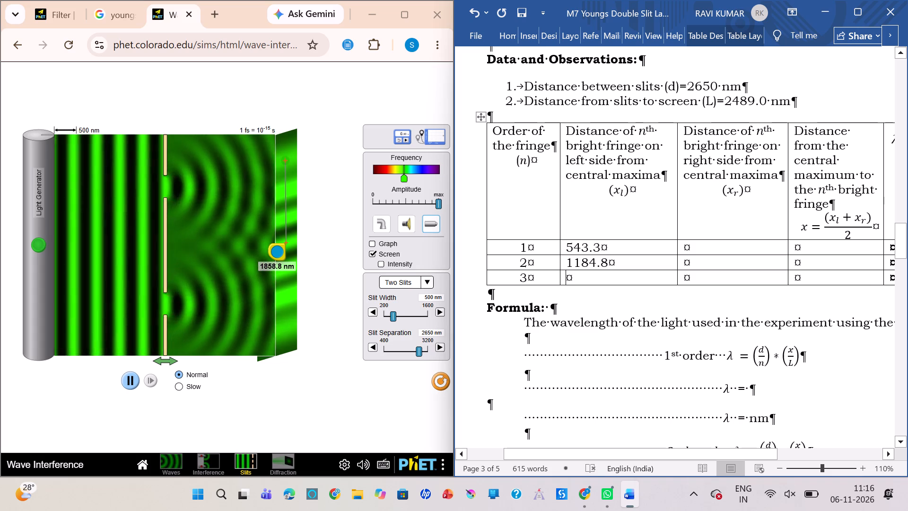
key(1)
text(858)
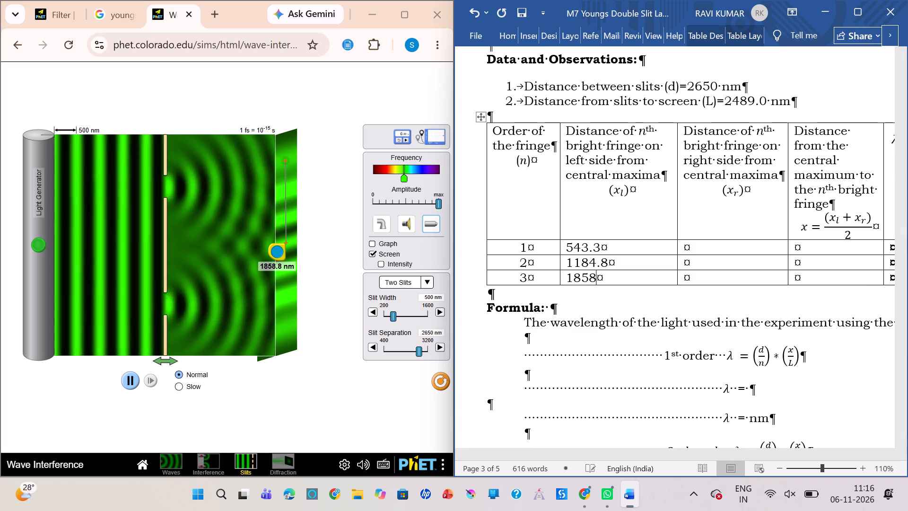
text(.8)
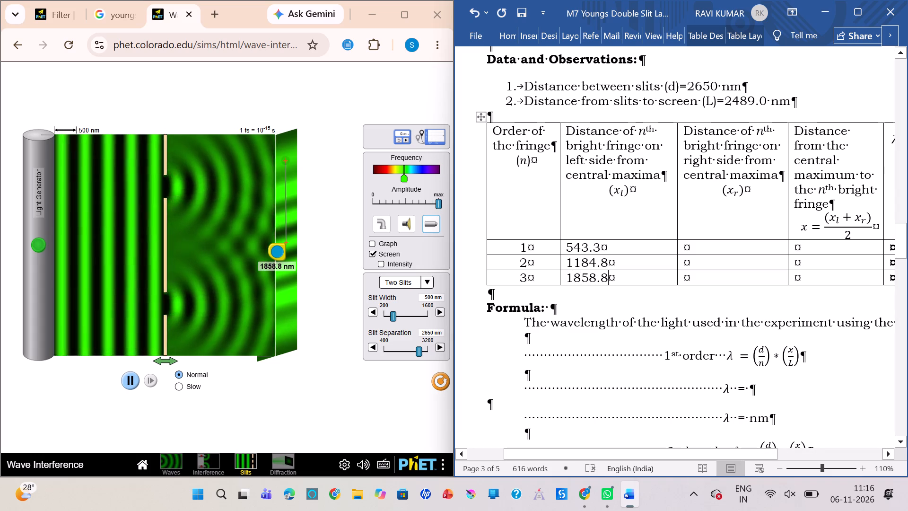
In the PhET simulation, move the measuring tape's end below the central maximum and measure to the first bright fringe on that side.
click(716, 242)
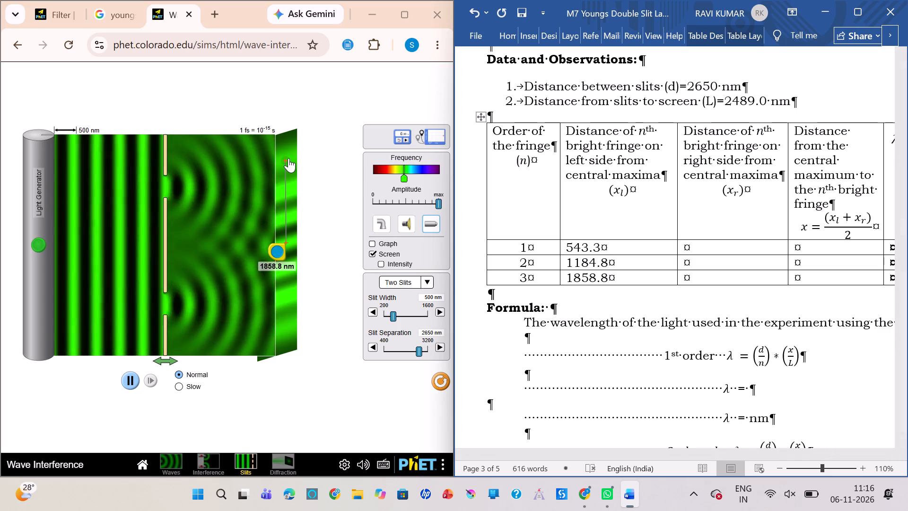
drag(288, 158, 73, 422)
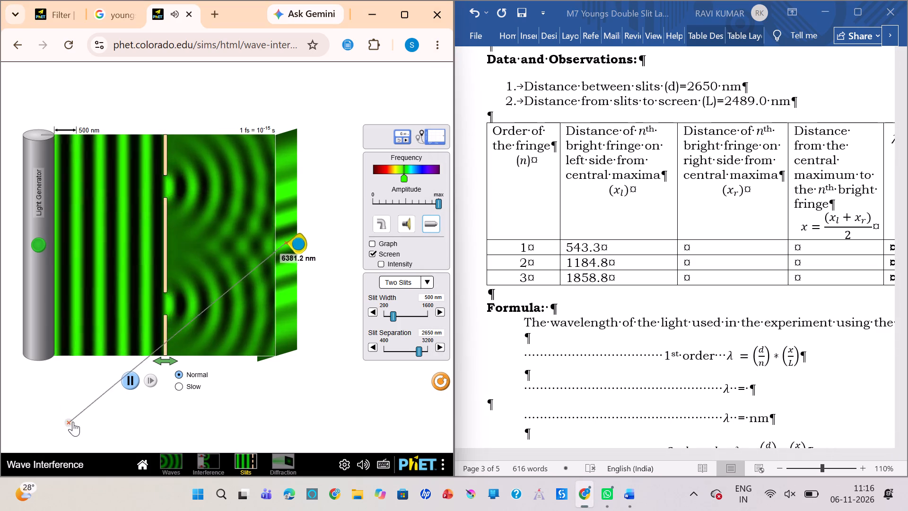
drag(73, 422, 269, 345)
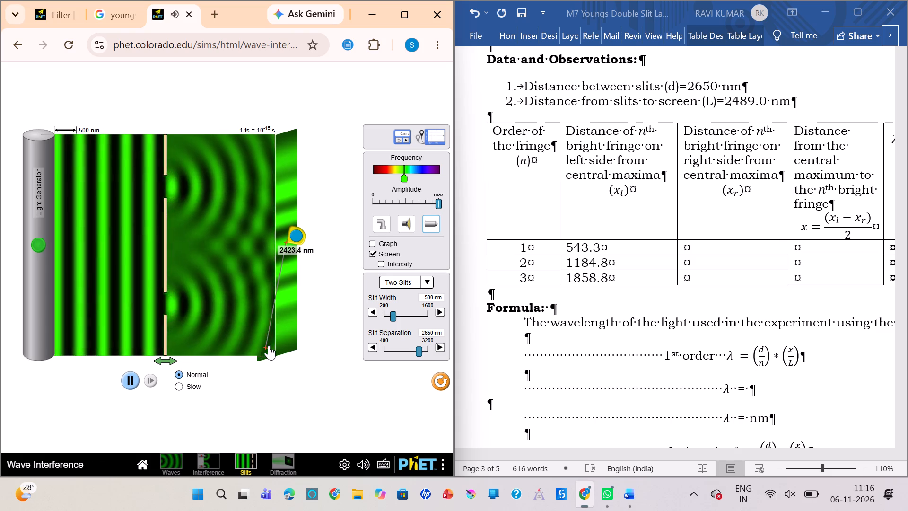
drag(269, 345, 290, 324)
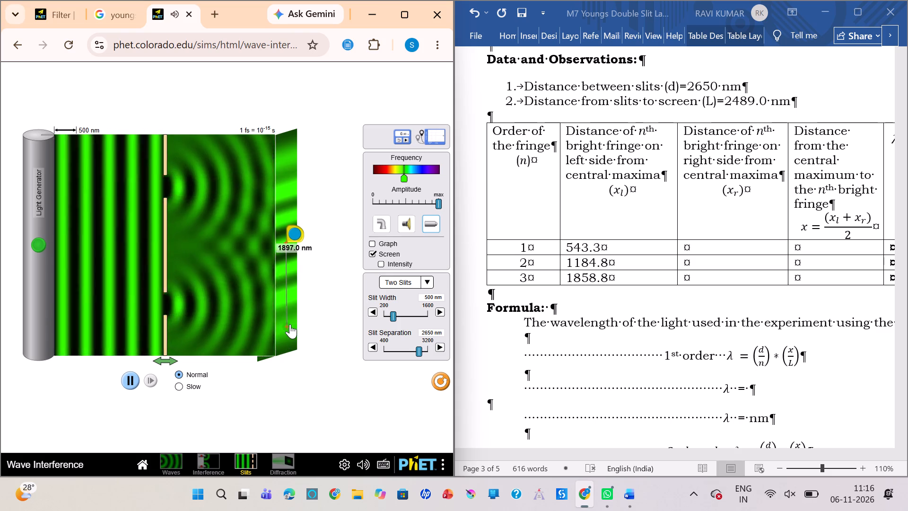
right_click(290, 324)
right_click(290, 324)
click(272, 327)
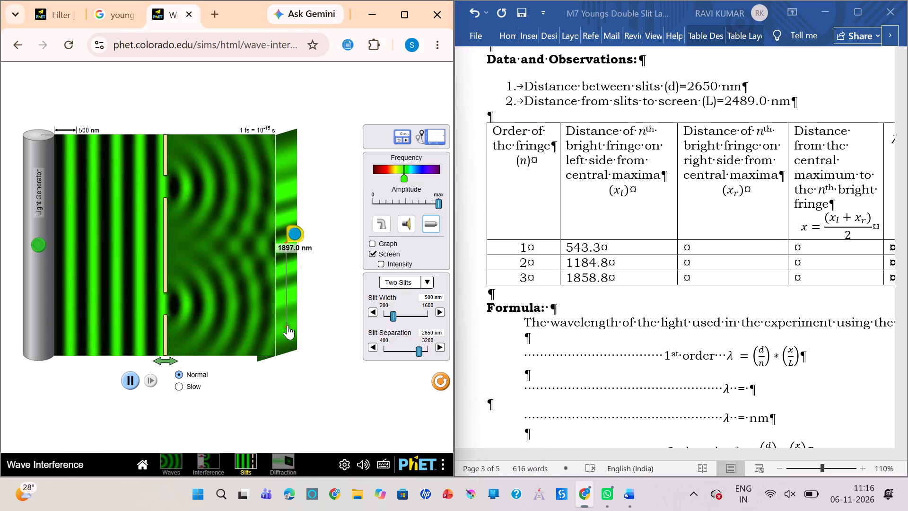
drag(288, 325, 286, 280)
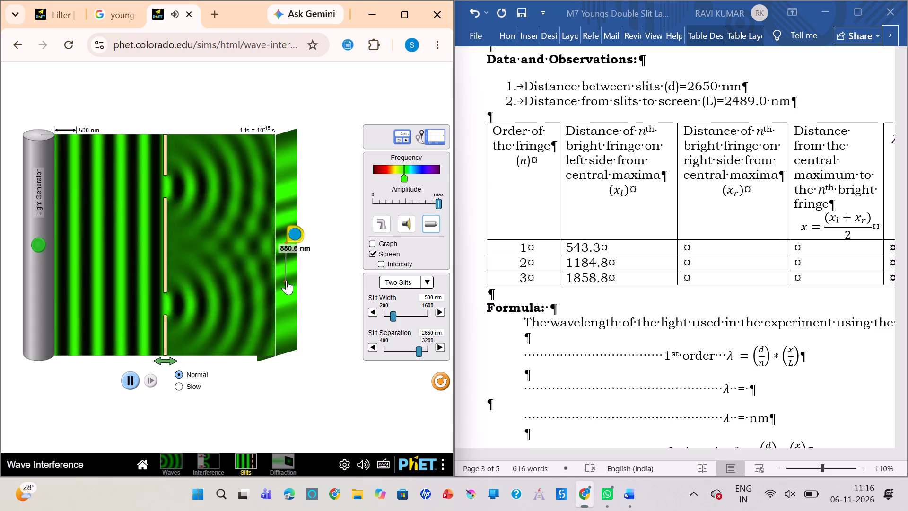
scroll(286, 280, down, 1)
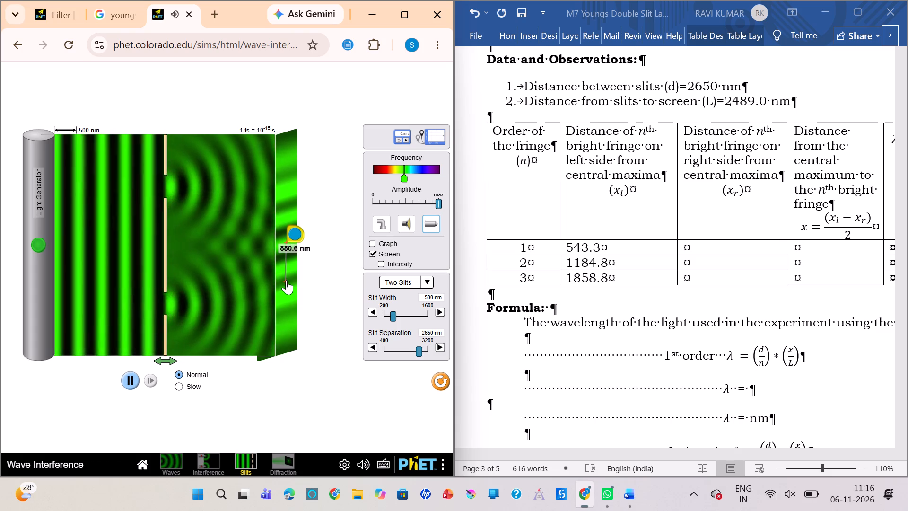
drag(286, 280, 287, 267)
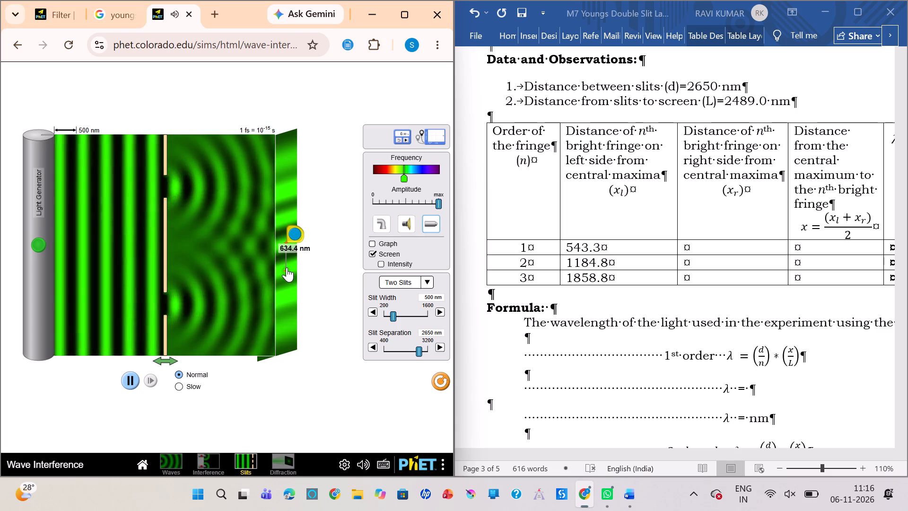
drag(287, 267, 287, 263)
triple_click(287, 263)
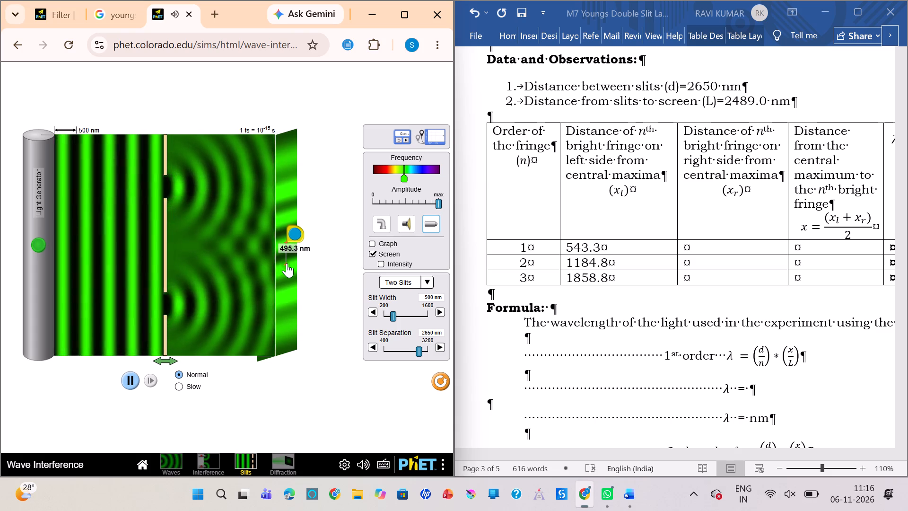
drag(287, 263, 287, 273)
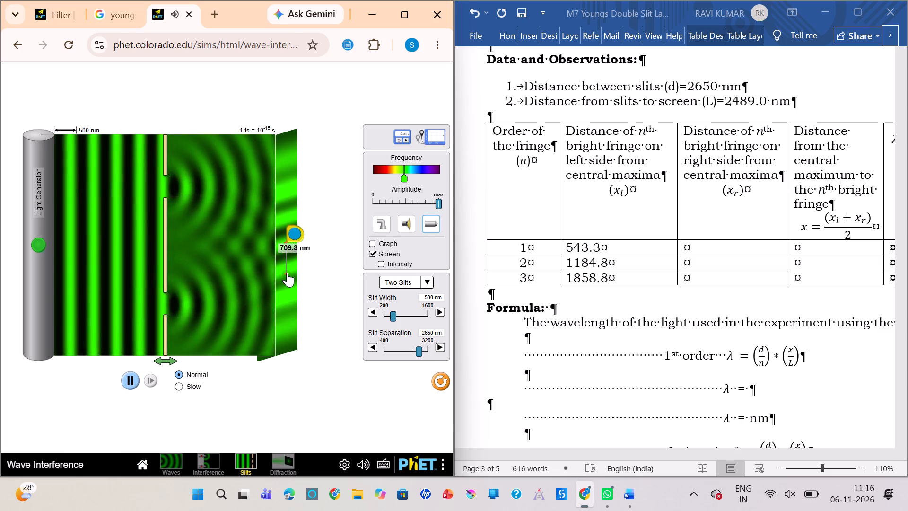
drag(287, 273, 287, 264)
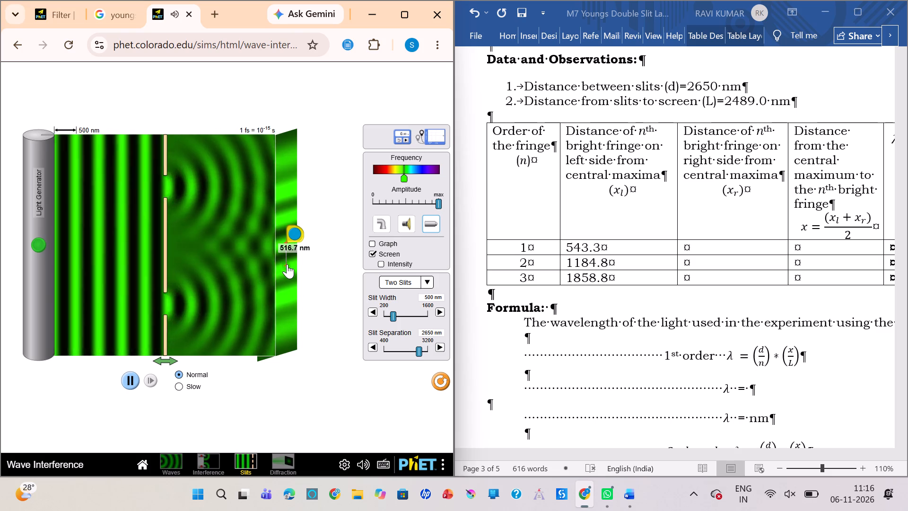
drag(287, 264, 287, 268)
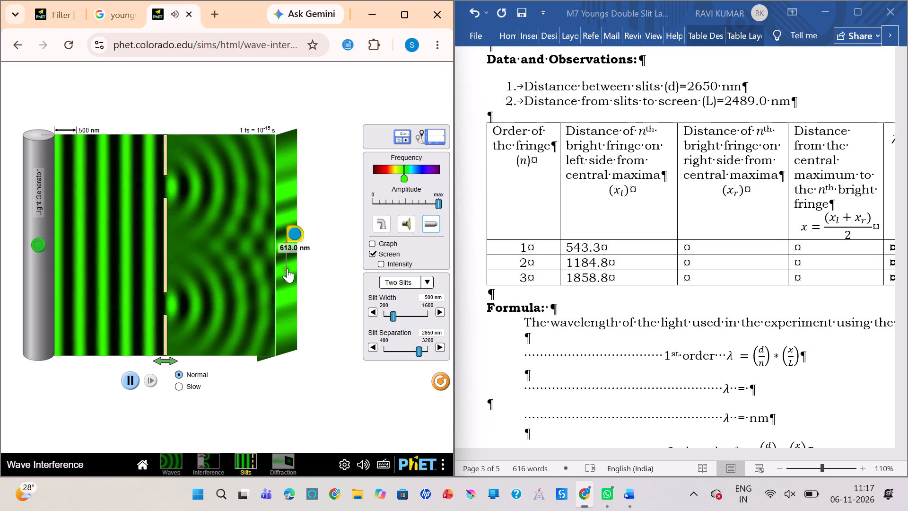
drag(287, 268, 290, 266)
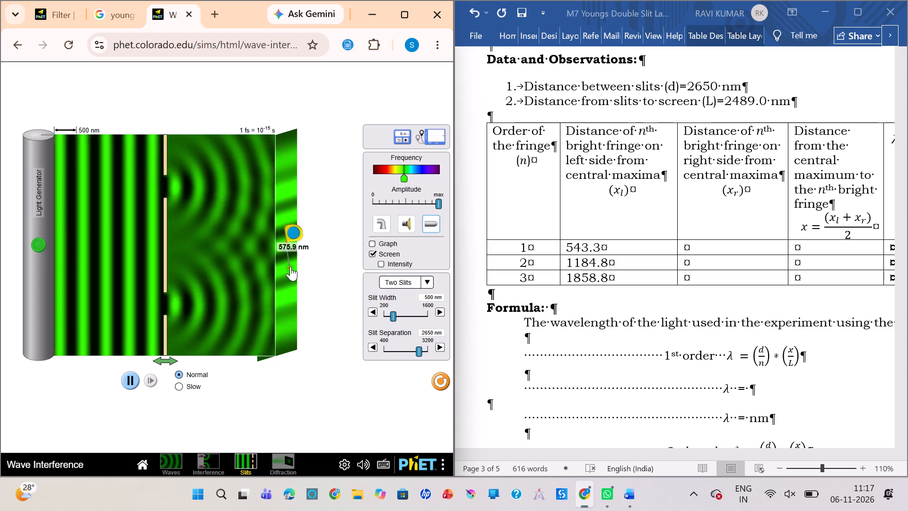
drag(290, 266, 288, 265)
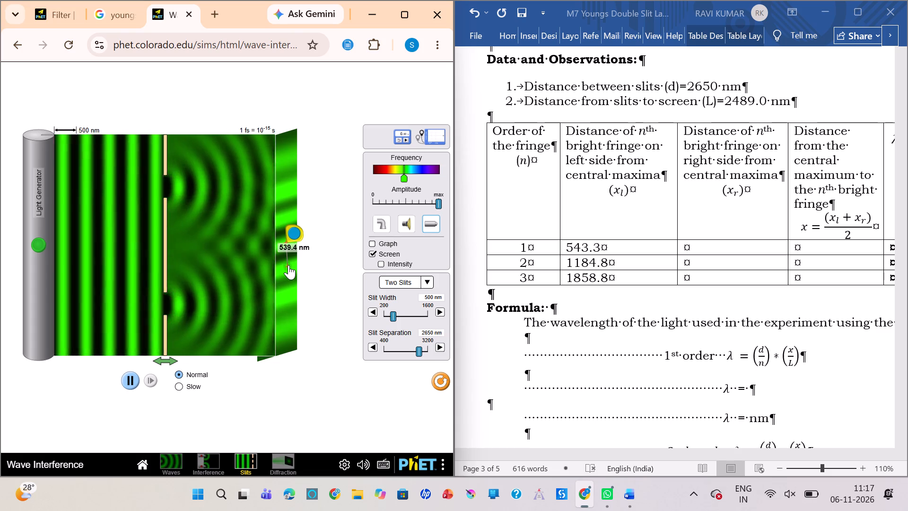
drag(288, 265, 288, 267)
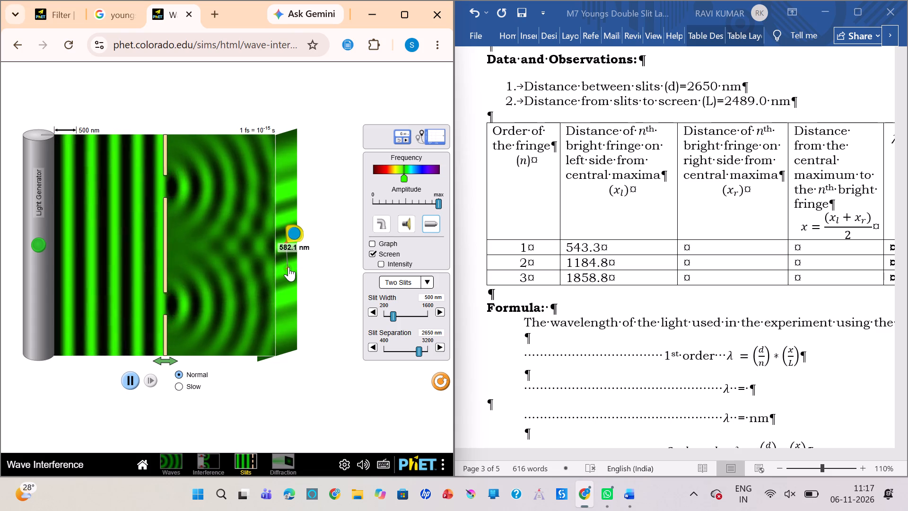
drag(288, 267, 288, 266)
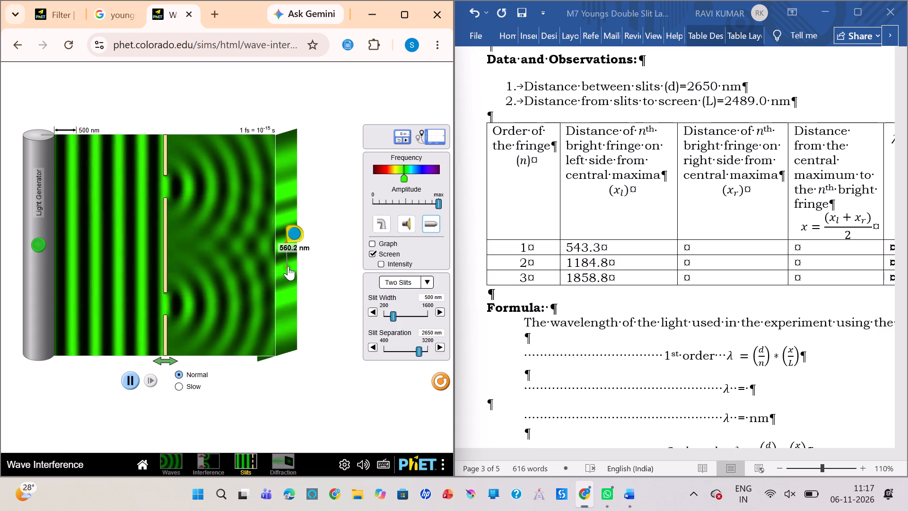
drag(288, 266, 288, 267)
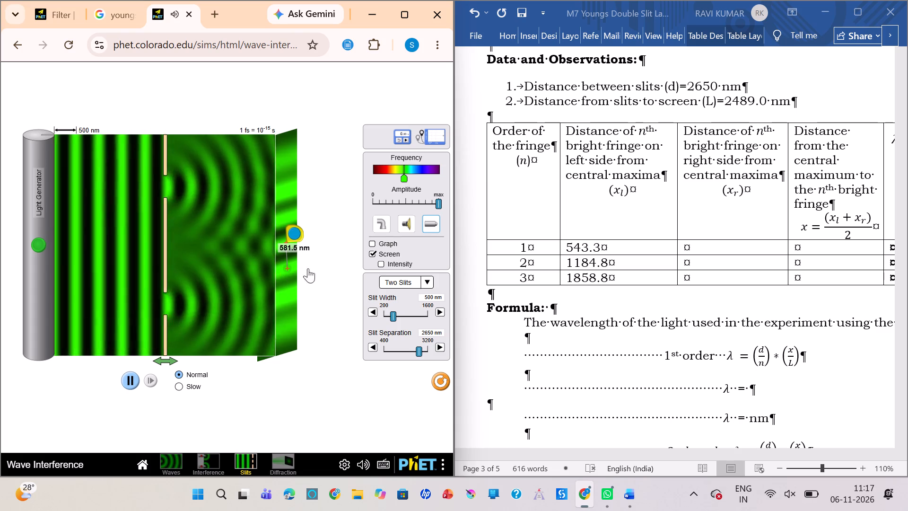
In the Word observation table, enter 581.5 as the right-side fringe distance (xr) for order 1.
click(704, 242)
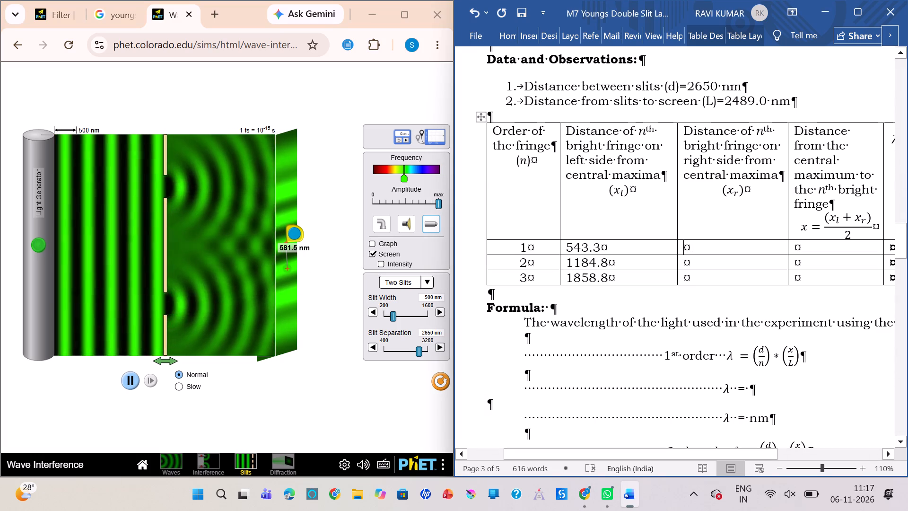
click(720, 249)
text(58)
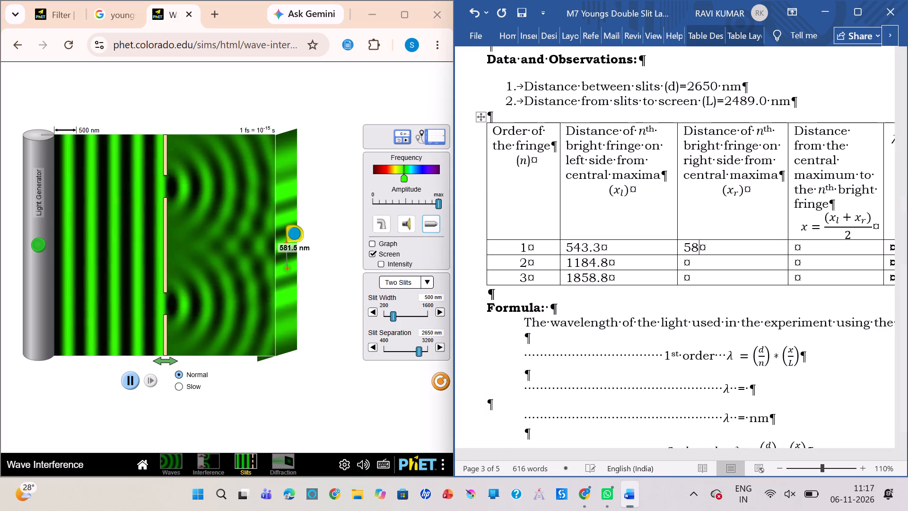
key(1)
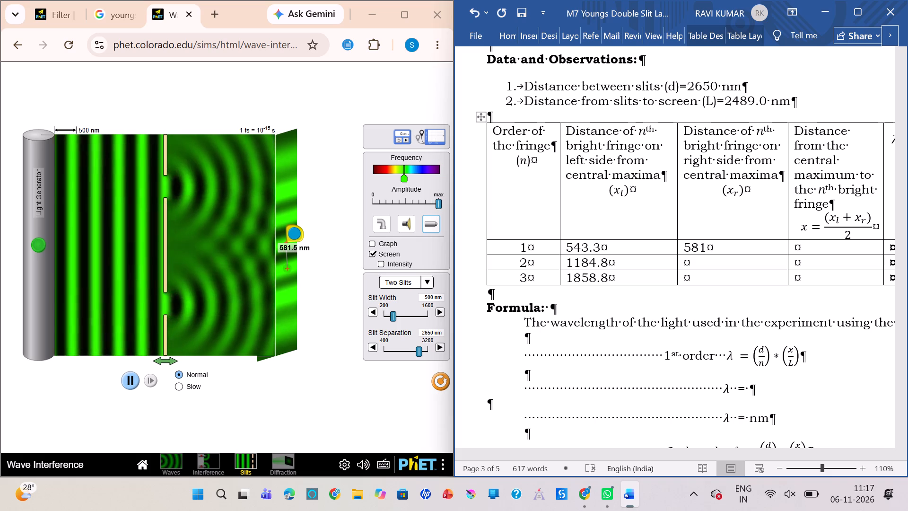
text(.5)
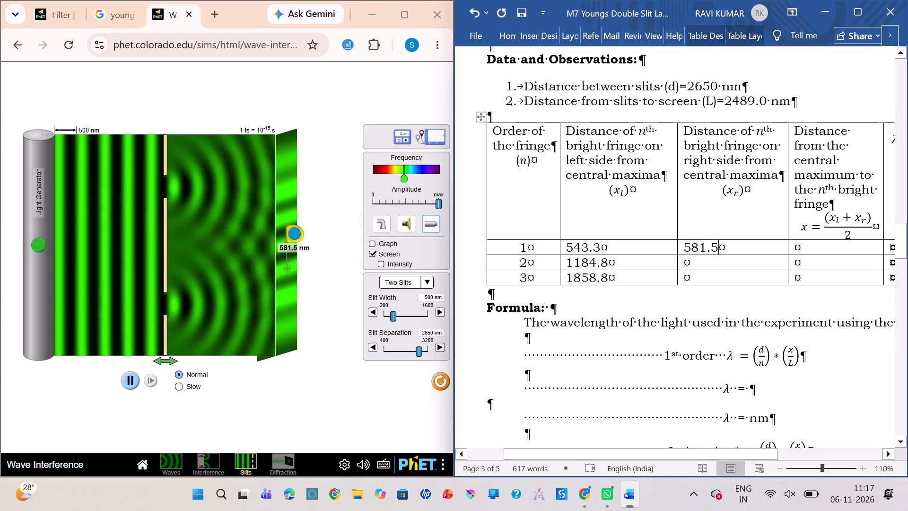
In the PhET simulation, extend the measuring tape from the central maximum to the second bright fringe below it to measure that distance.
click(711, 264)
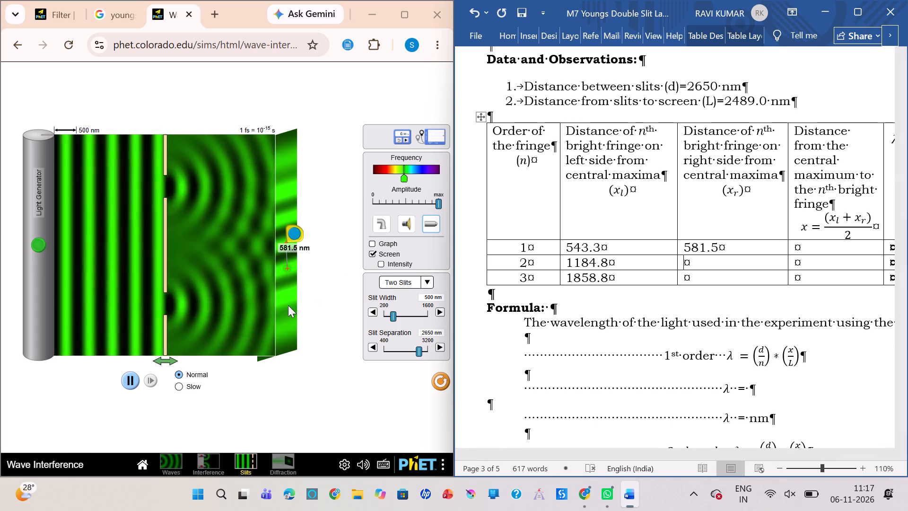
drag(288, 305, 288, 272)
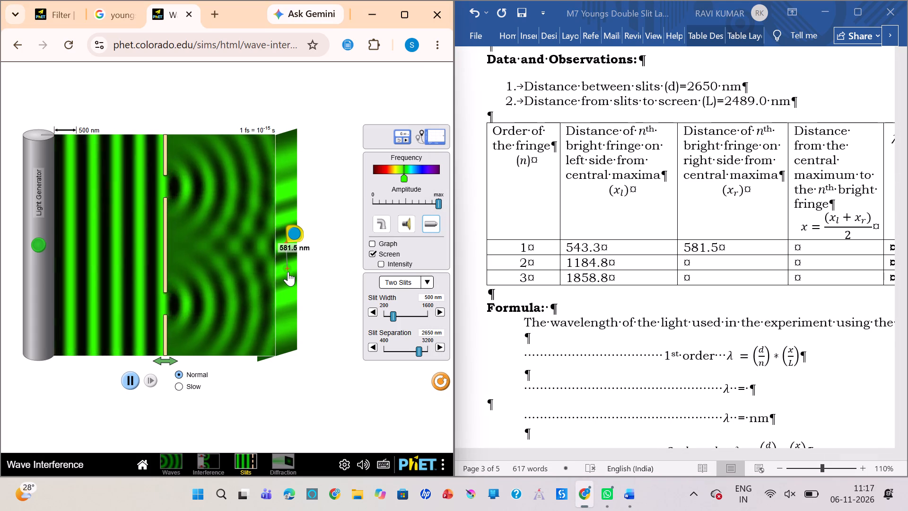
drag(288, 268, 291, 295)
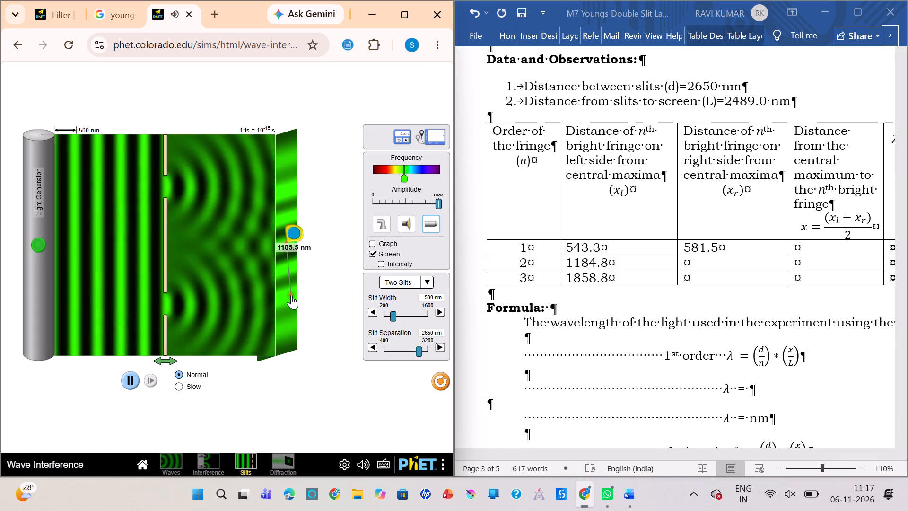
drag(291, 295, 291, 296)
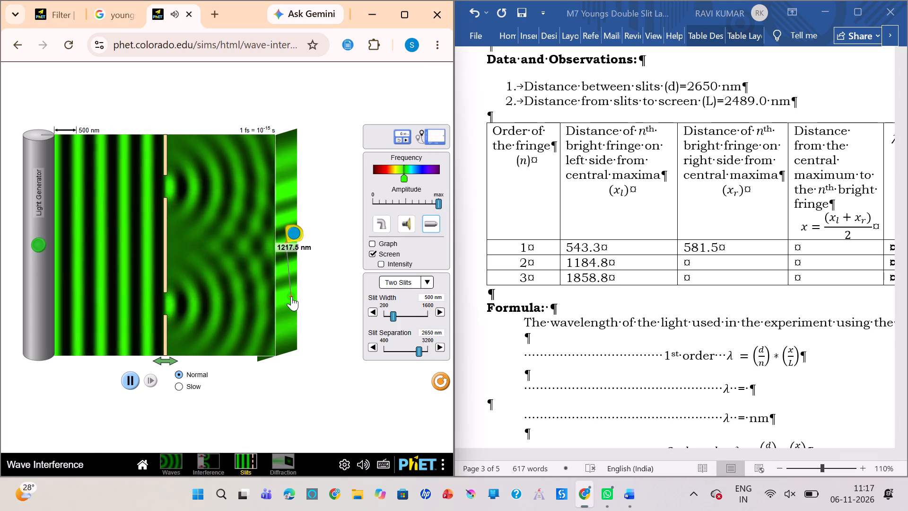
click(291, 296)
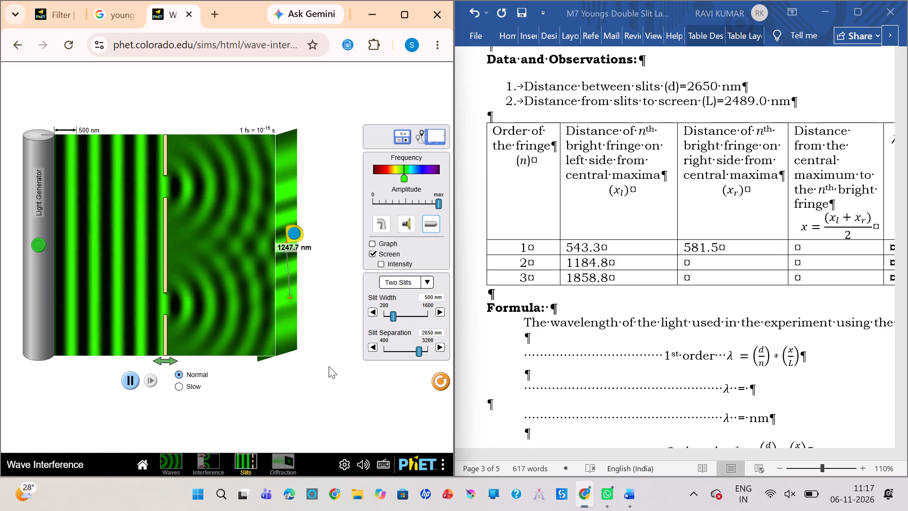
In the Word observation table, enter 1247.7 as the right-side fringe distance (xr) for order 2.
click(697, 256)
text(12)
text(47)
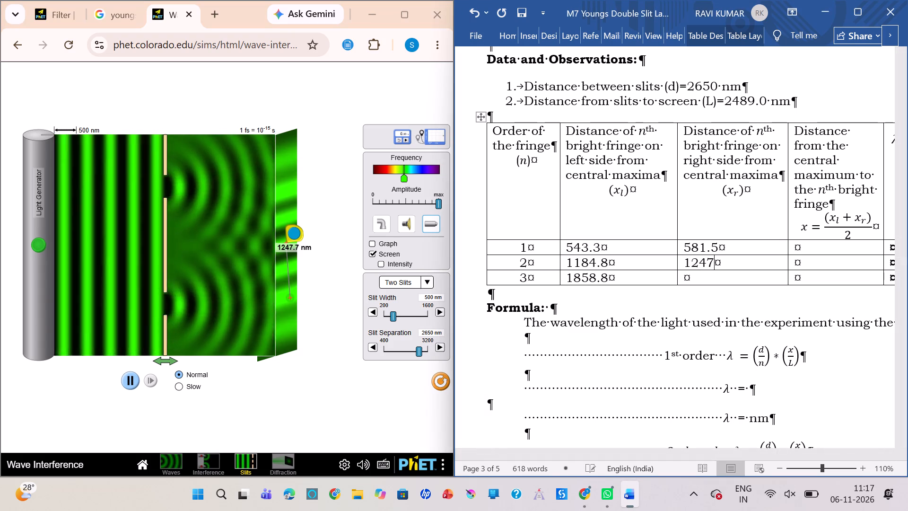
text(.7)
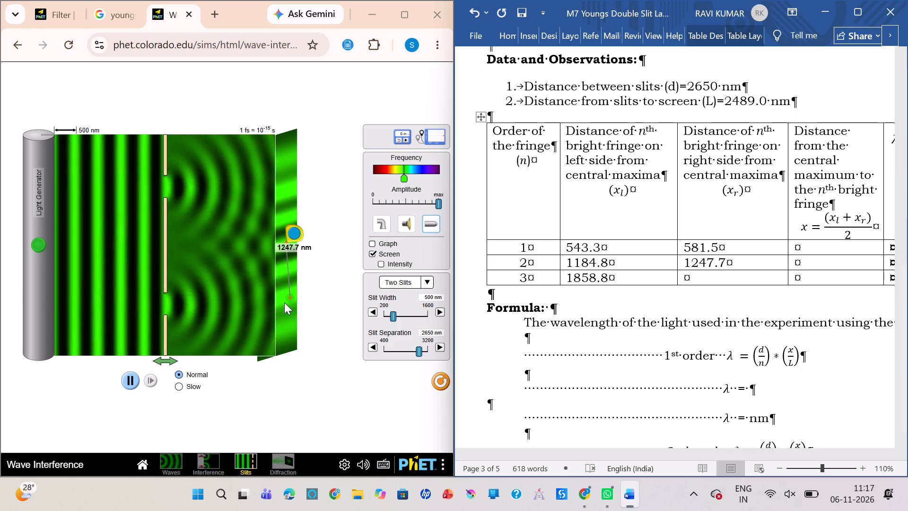
In the PhET simulation, extend the measuring tape from the central maximum to the third bright fringe below it to measure that distance.
drag(289, 301, 285, 325)
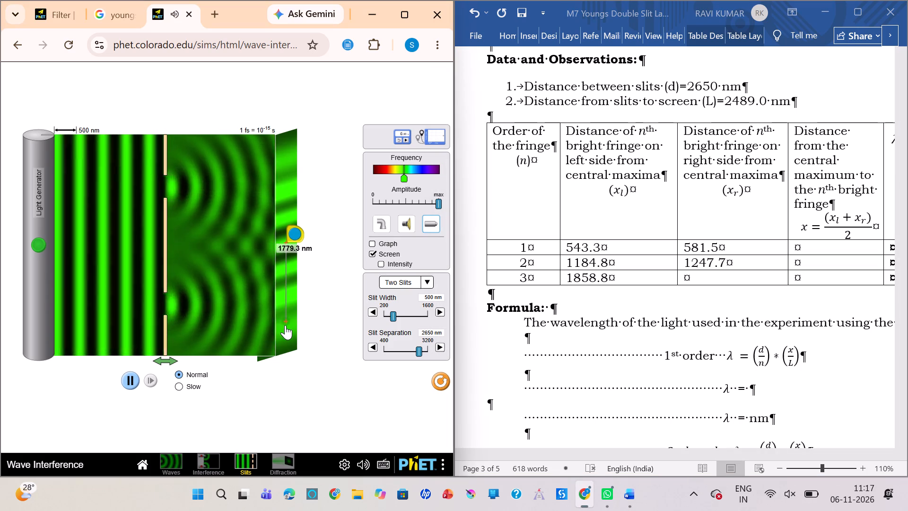
drag(285, 325, 286, 332)
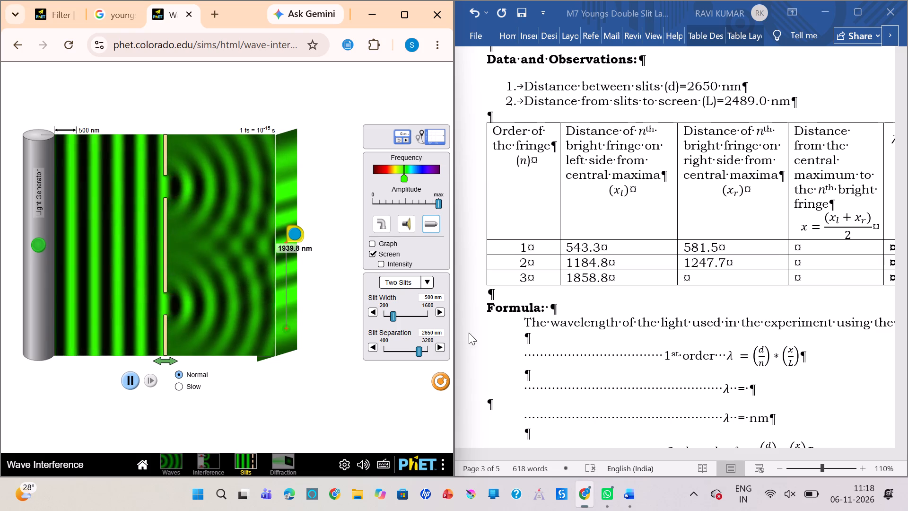
In the Word observation table, enter 1939.8 as the right-side fringe distance (xr) for order 3.
click(709, 272)
key(1)
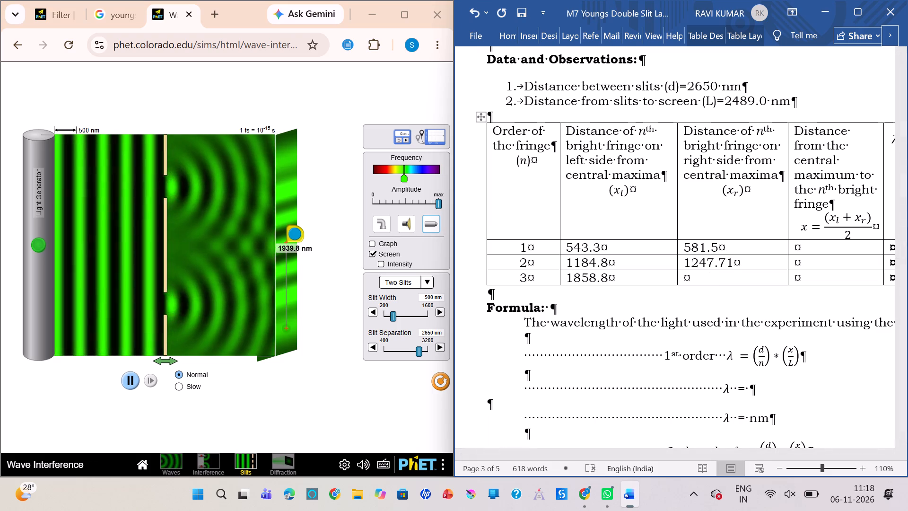
key(BackSpace)
key(Down)
text(19)
text(39)
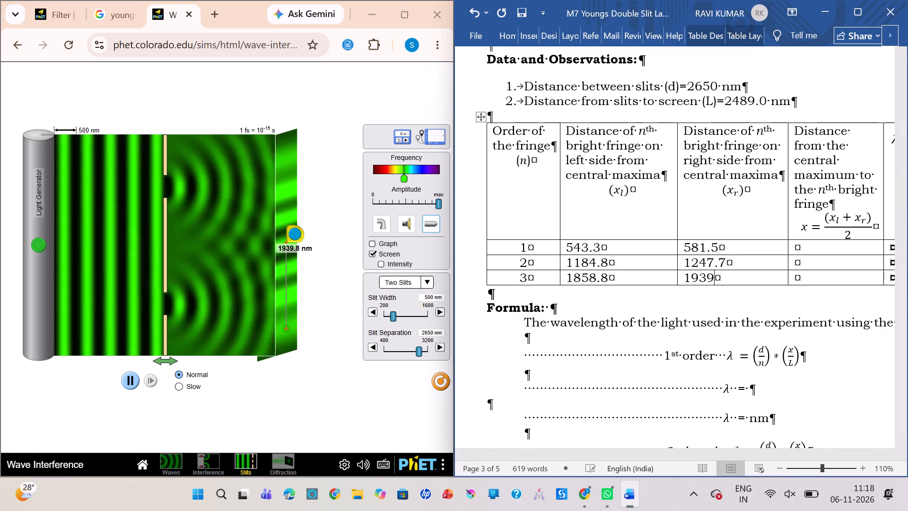
key(period)
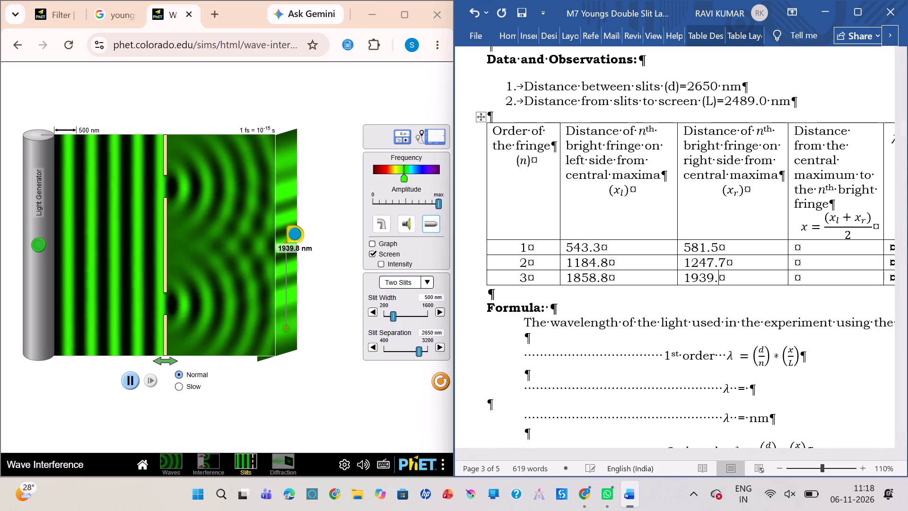
key(8)
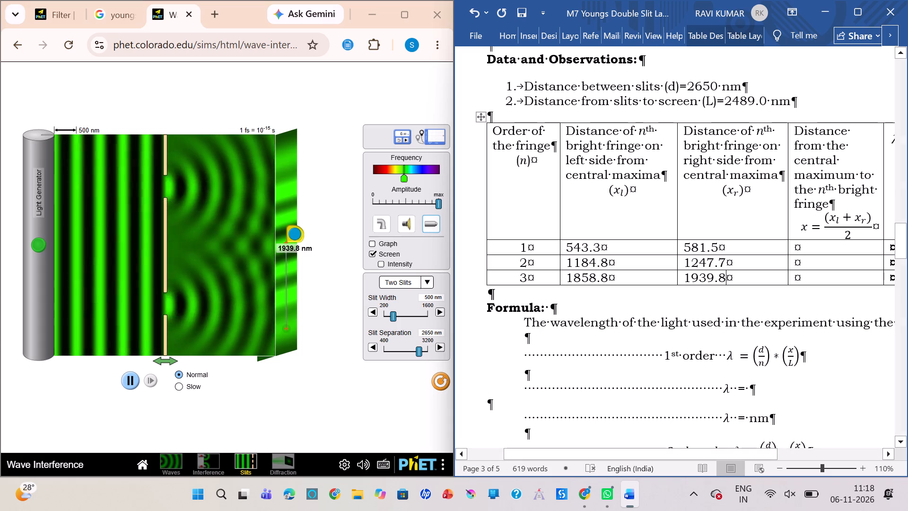
Place the cursor in the Word observation table's column for the averaged distance from the central maximum (x).
scroll(849, 255, left, 2)
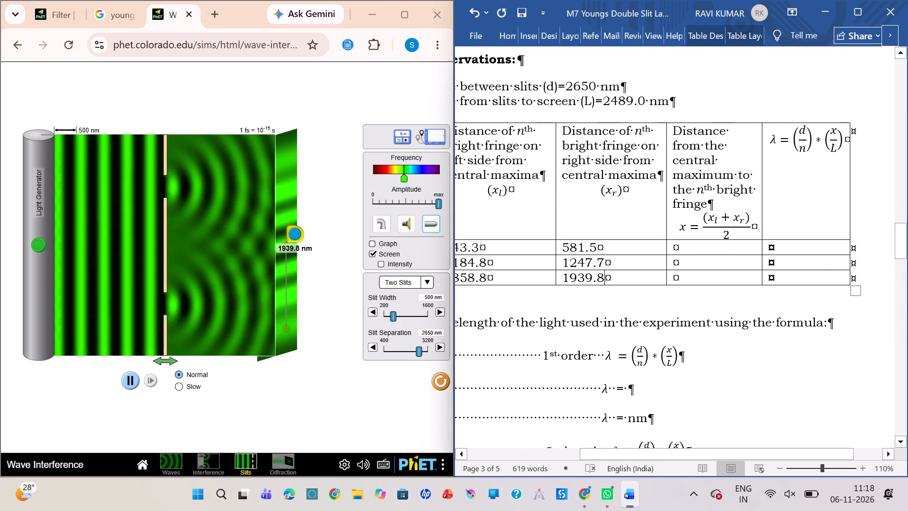
click(703, 240)
scroll(703, 240, right, 1)
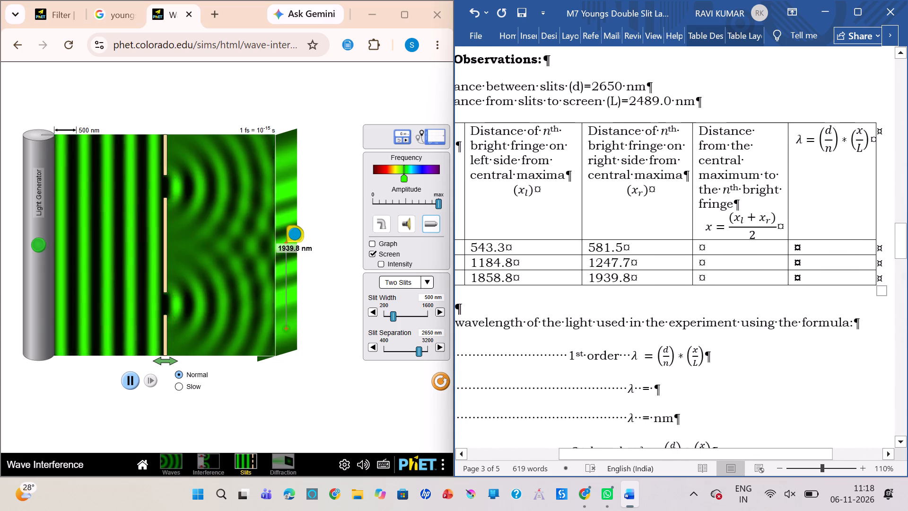
scroll(703, 240, right, 1)
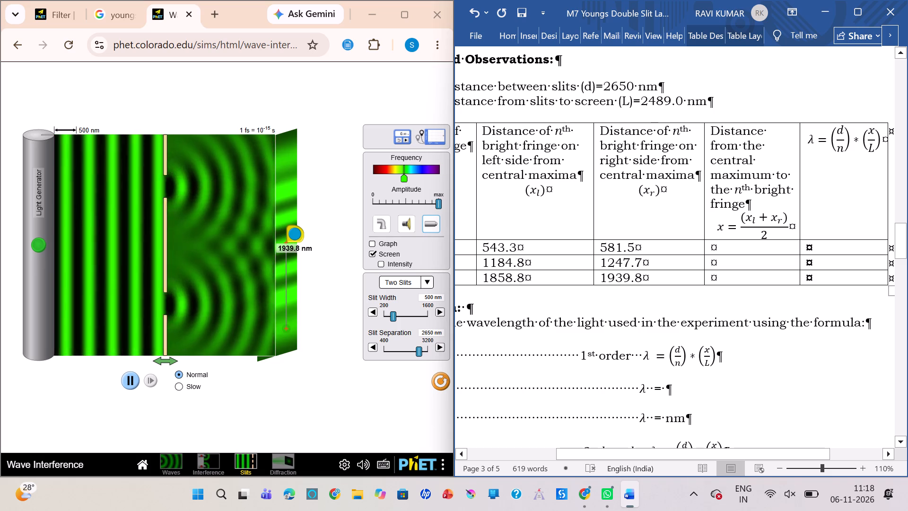
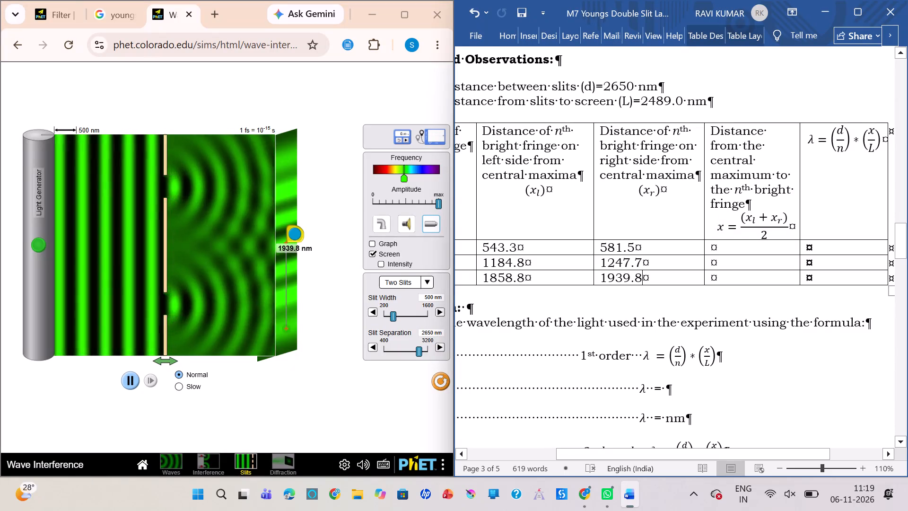
In the Word observation table, enter 562.4 as the averaged distance from the central maximum (x) for order 1.
click(736, 243)
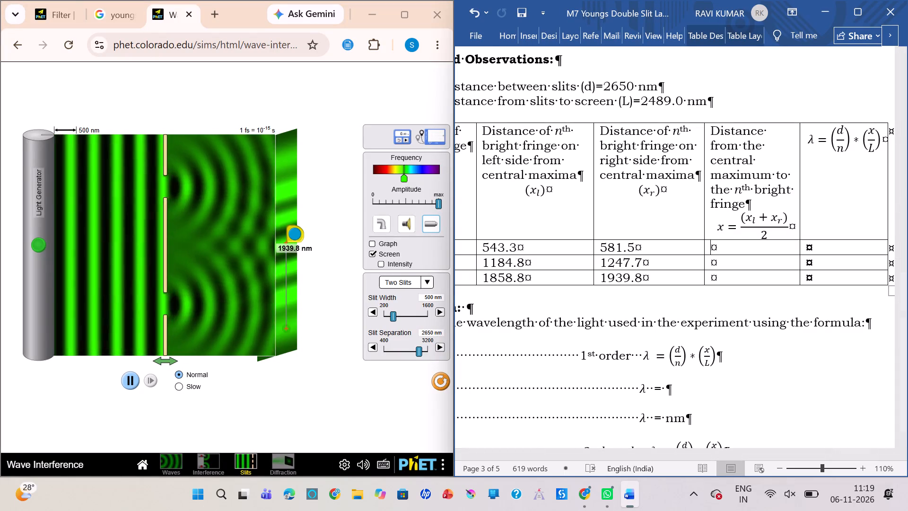
text(562)
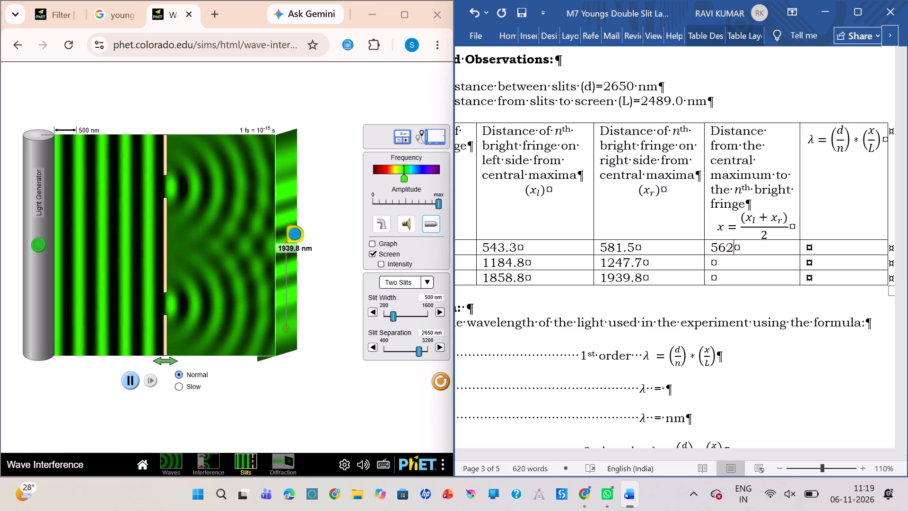
text(.4)
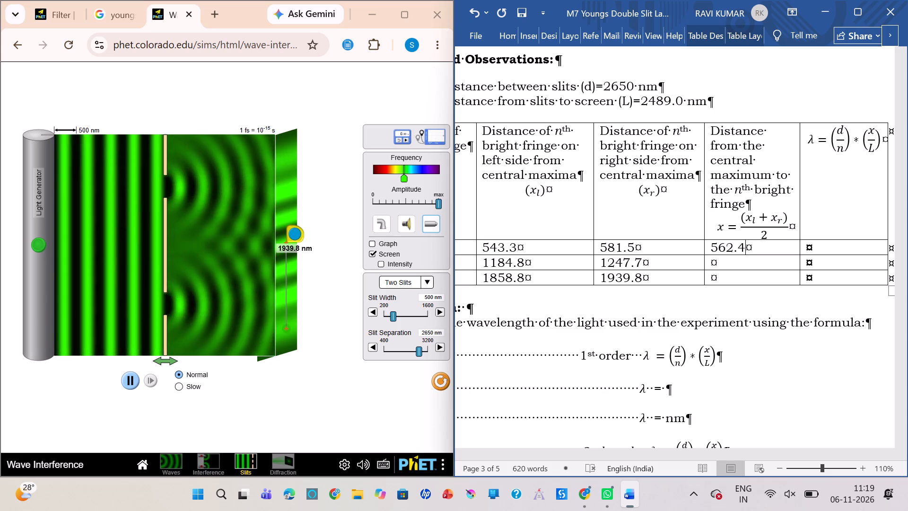
Enter 1216.25 as the averaged distance from the central maximum (x) for order 2 in the observation table.
click(741, 262)
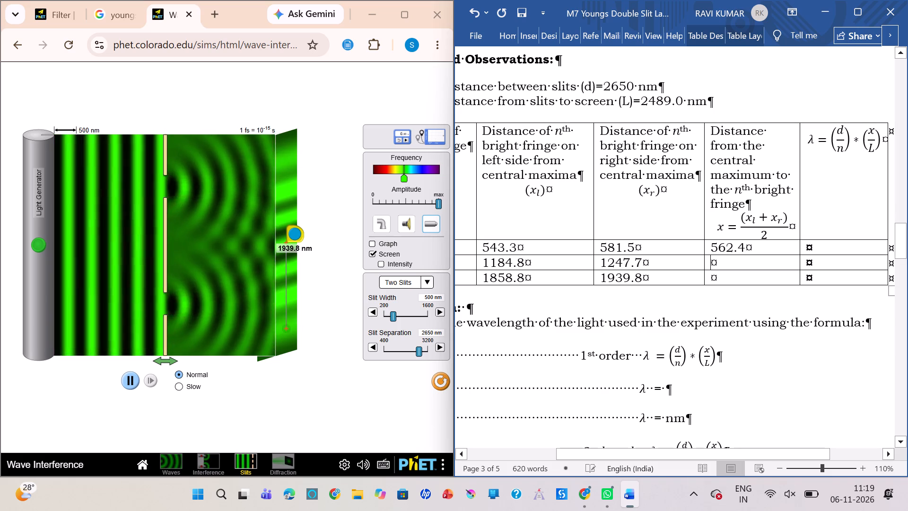
scroll(741, 262, right, 1)
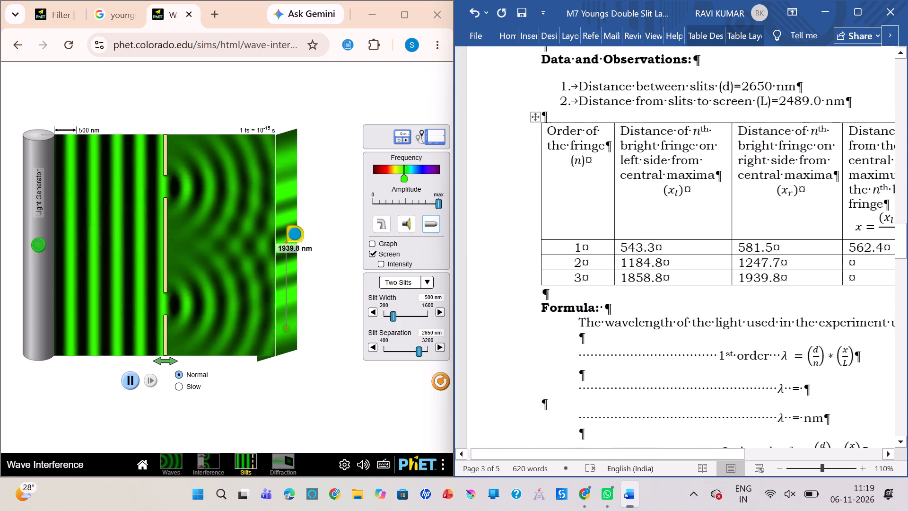
scroll(741, 262, right, 1)
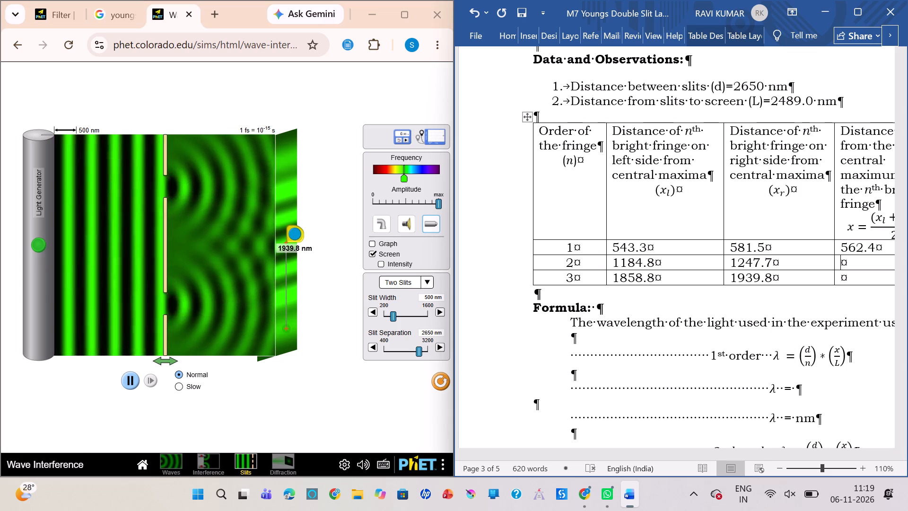
scroll(741, 262, left, 1)
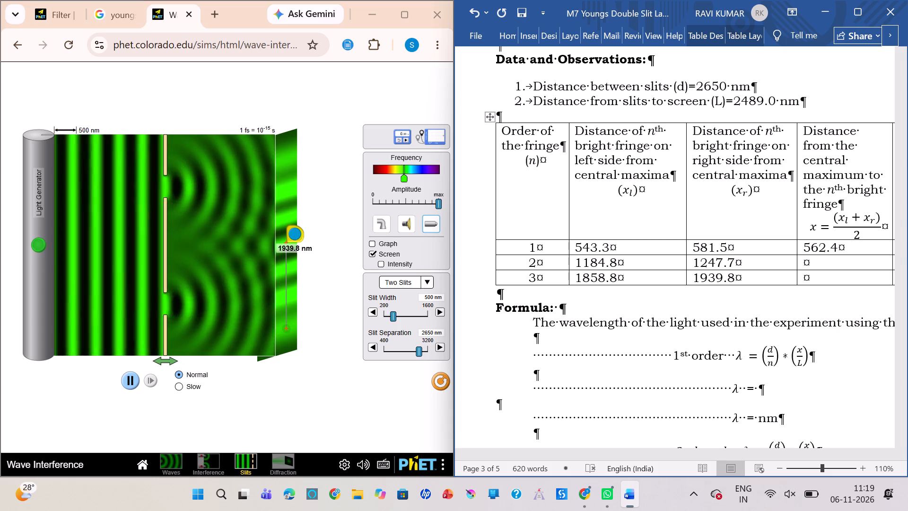
click(825, 259)
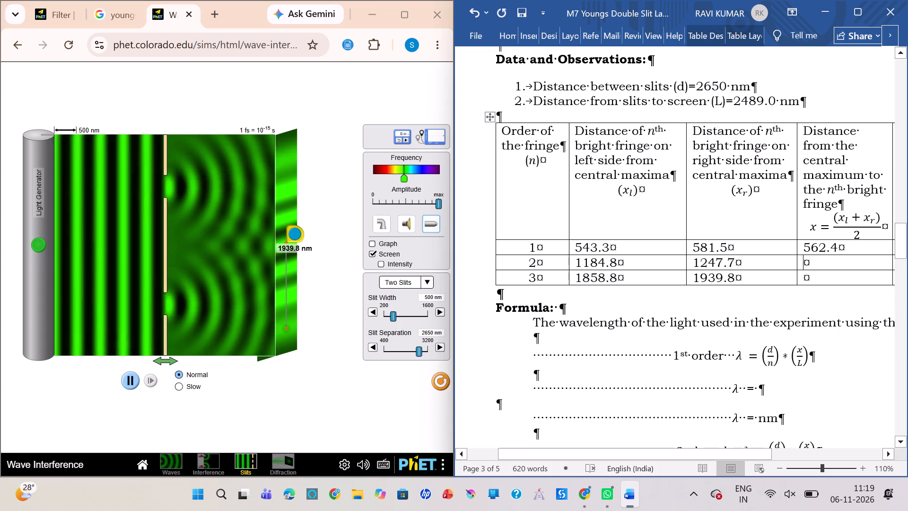
text(1216)
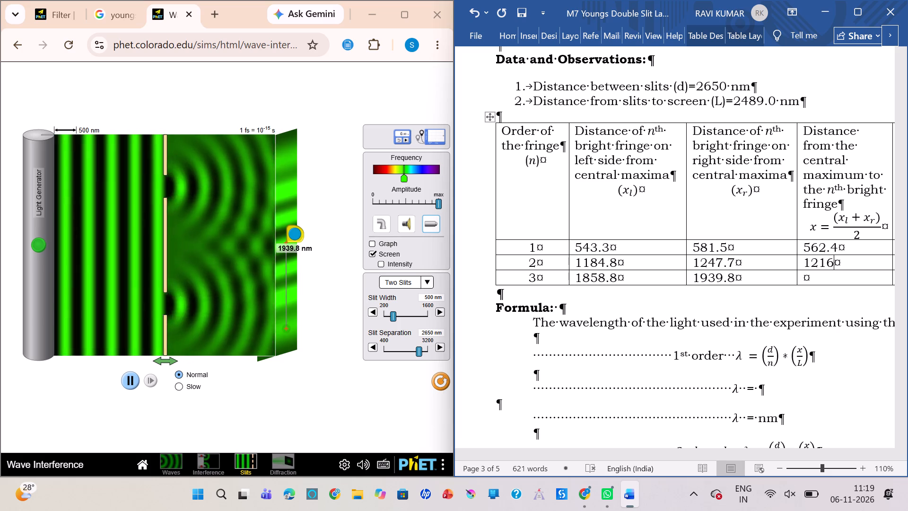
text(.25)
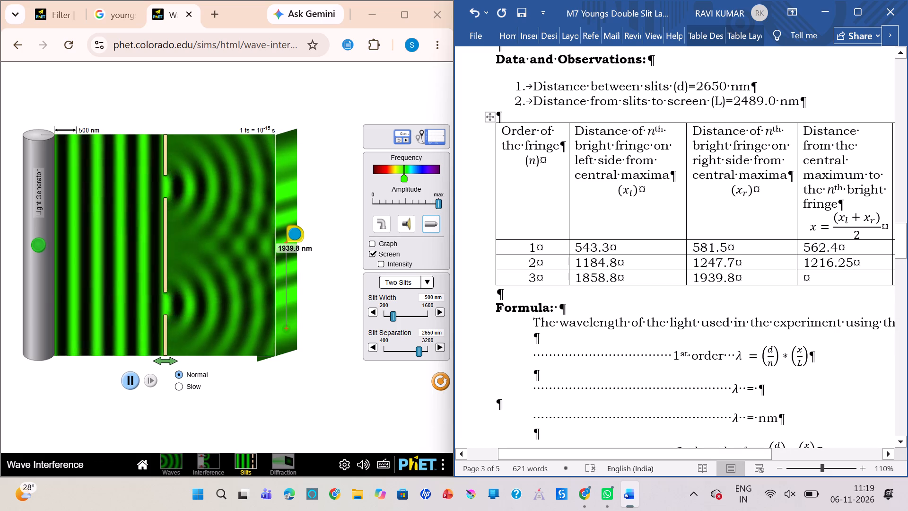
Enter 1899.3 as the averaged distance from the central maximum (x) for order 3 in the observation table.
click(824, 276)
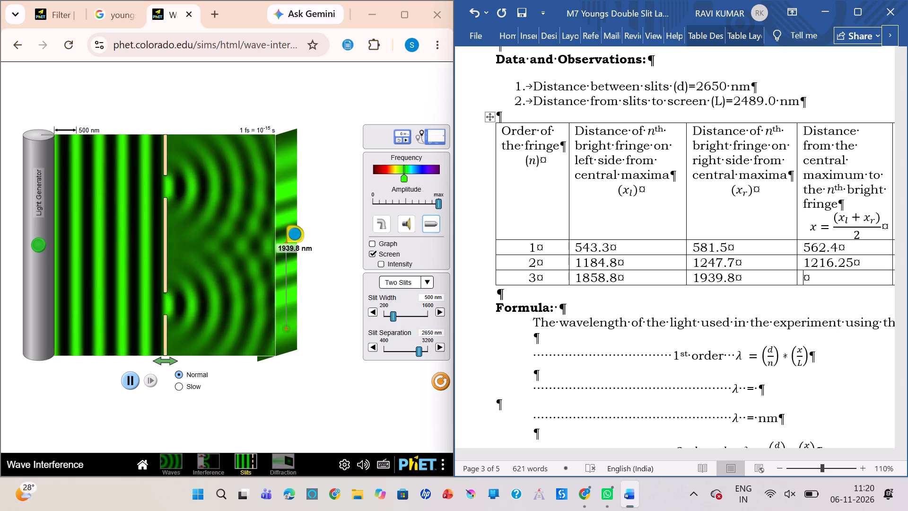
click(844, 276)
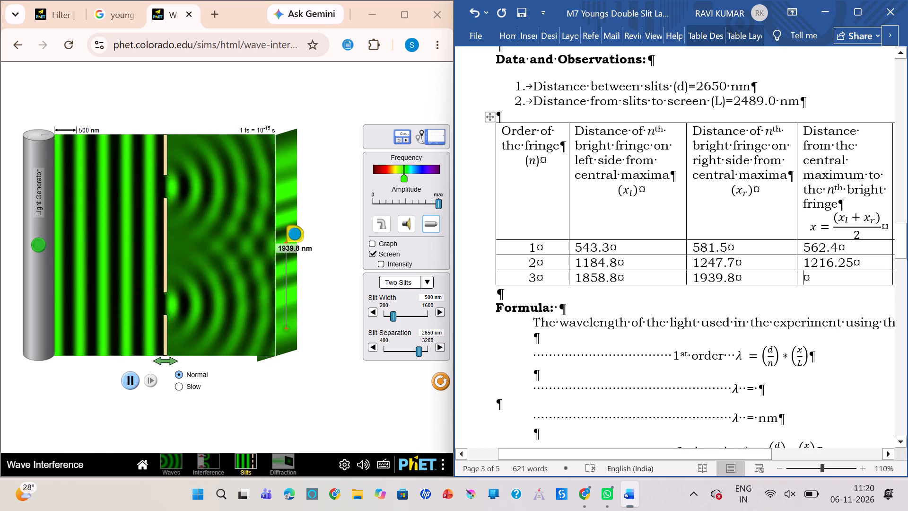
key(1)
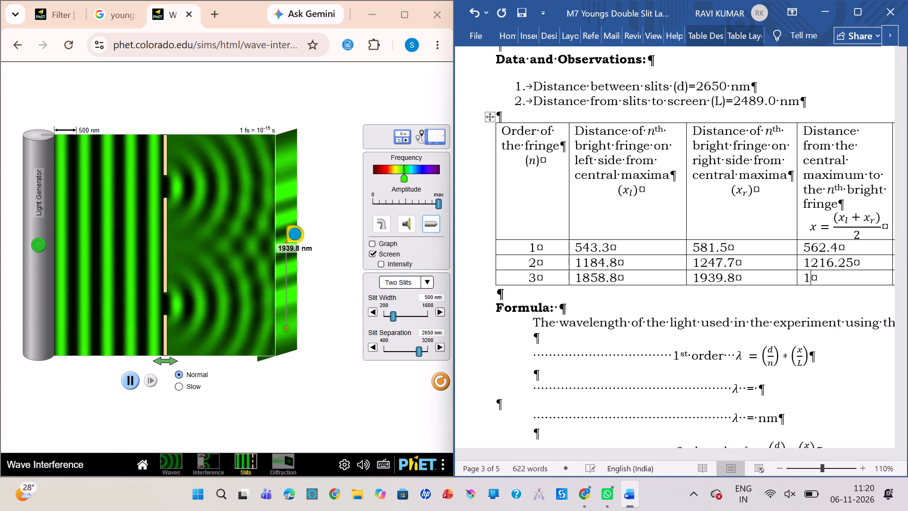
key(8)
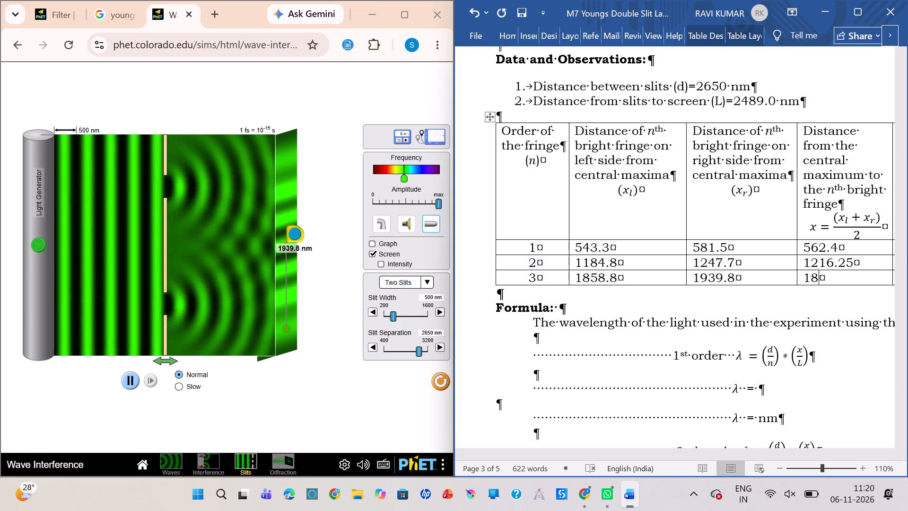
text(99.3)
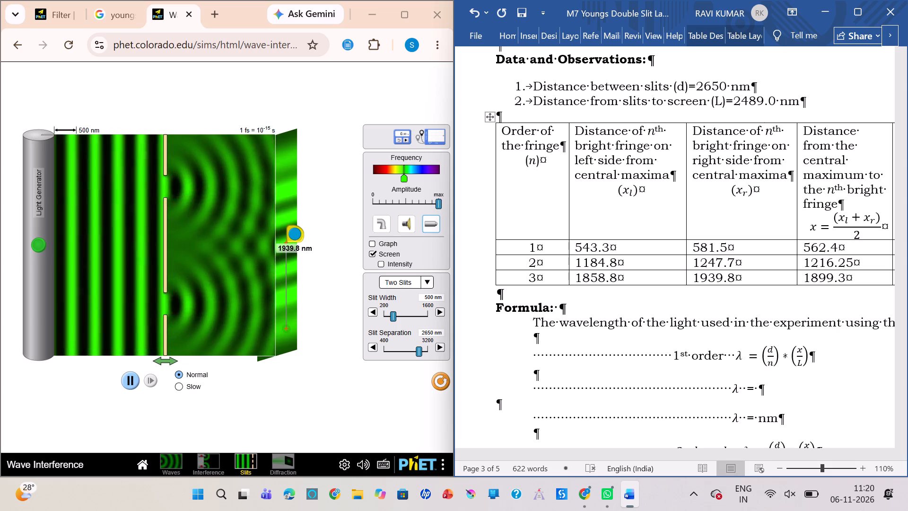
Maximize the Word document window to show the full width of the observation table and the Formula section.
scroll(844, 276, left, 3)
click(775, 246)
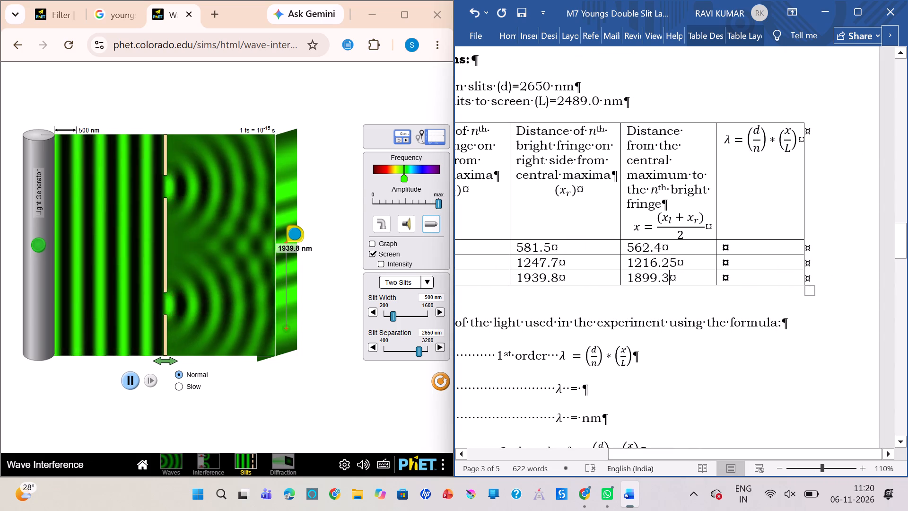
scroll(679, 374, right, 2)
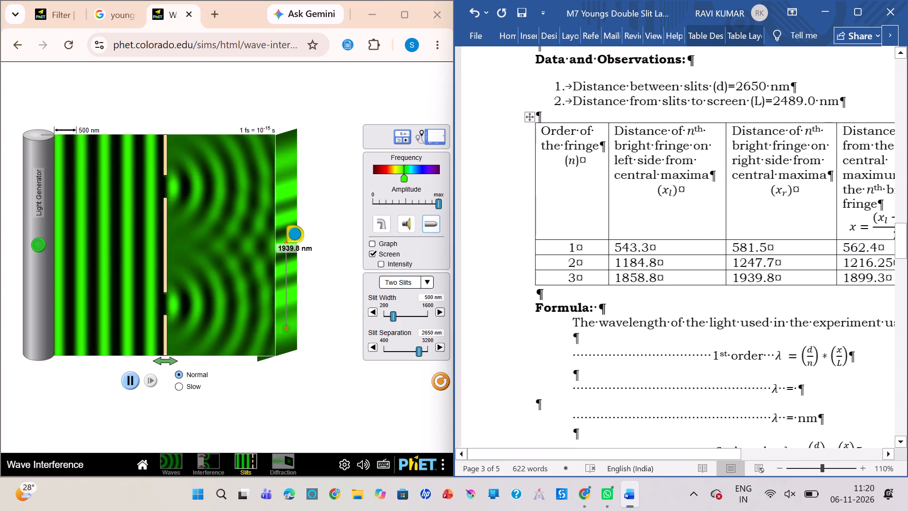
scroll(679, 374, down, 2)
scroll(679, 374, left, 1)
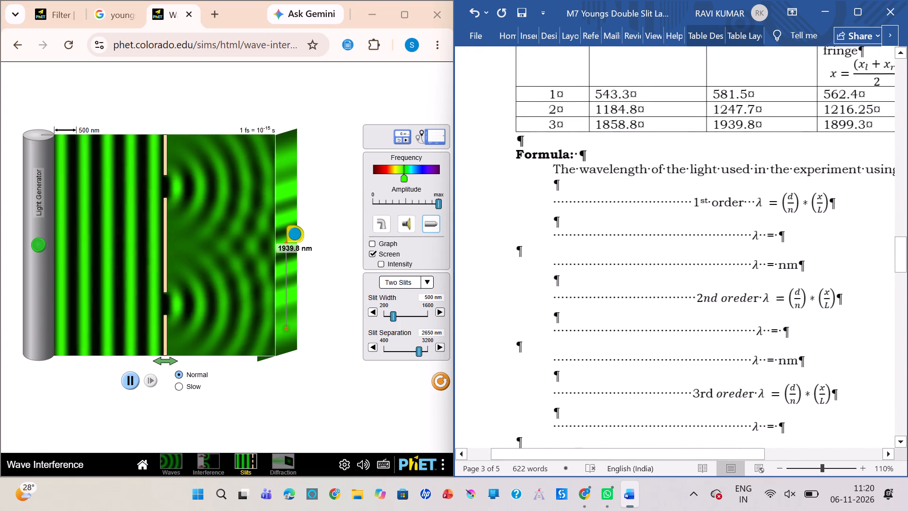
scroll(679, 374, left, 1)
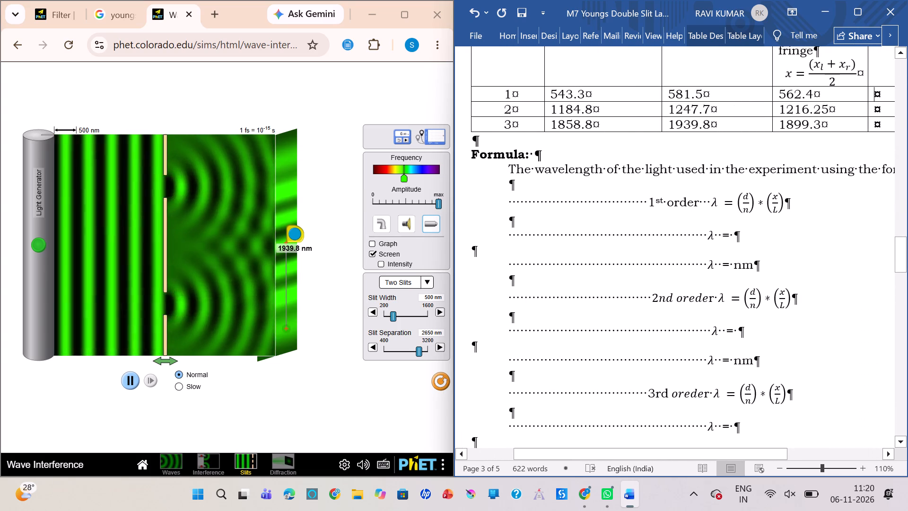
ctrl+scroll(771, 221, down, 1)
click(851, 14)
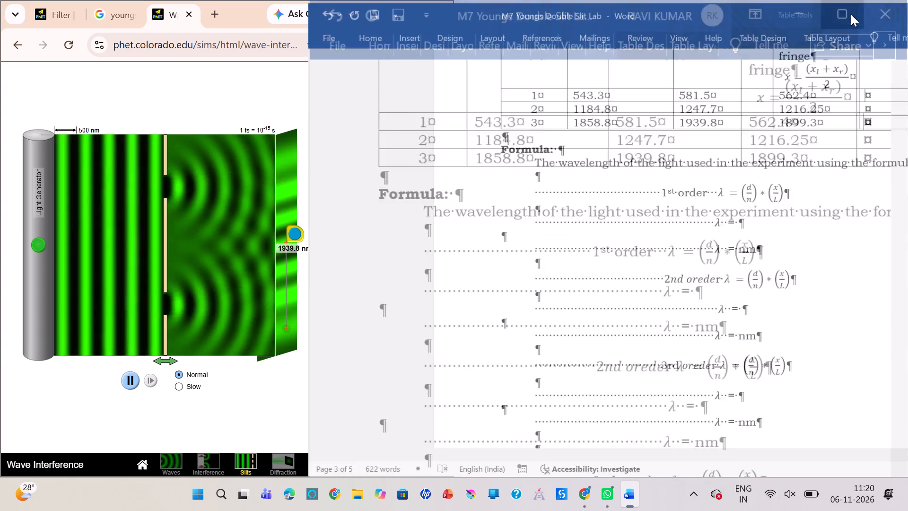
scroll(579, 231, up, 1)
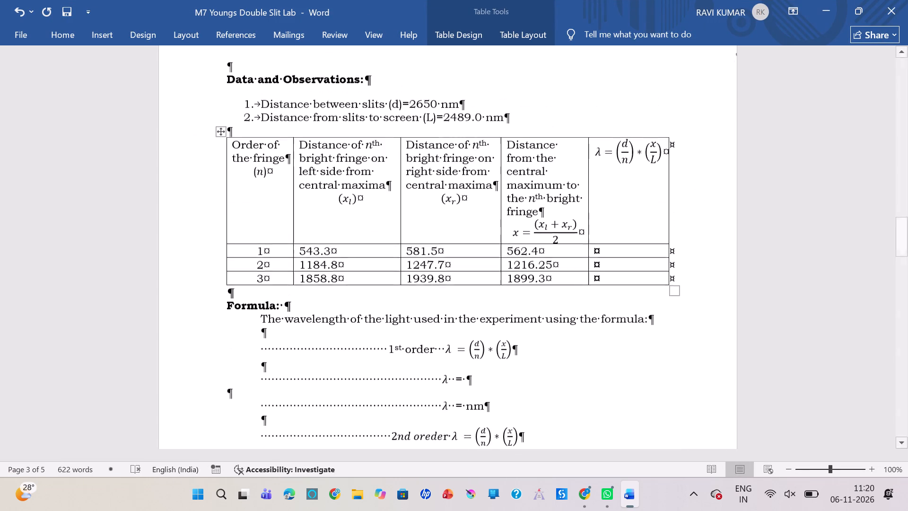
scroll(579, 231, up, 1)
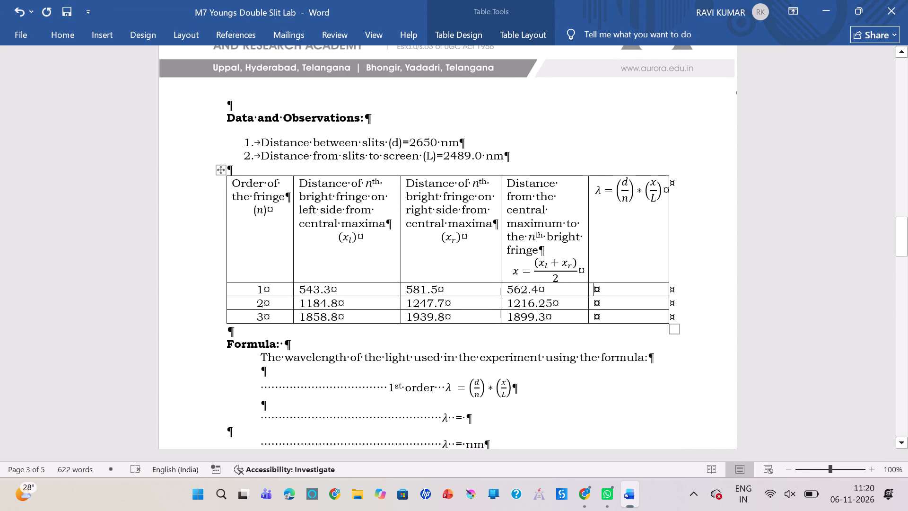
In the Formula section, begin the 1st order λ substitution line with the d/n factor (2650/1).
click(463, 419)
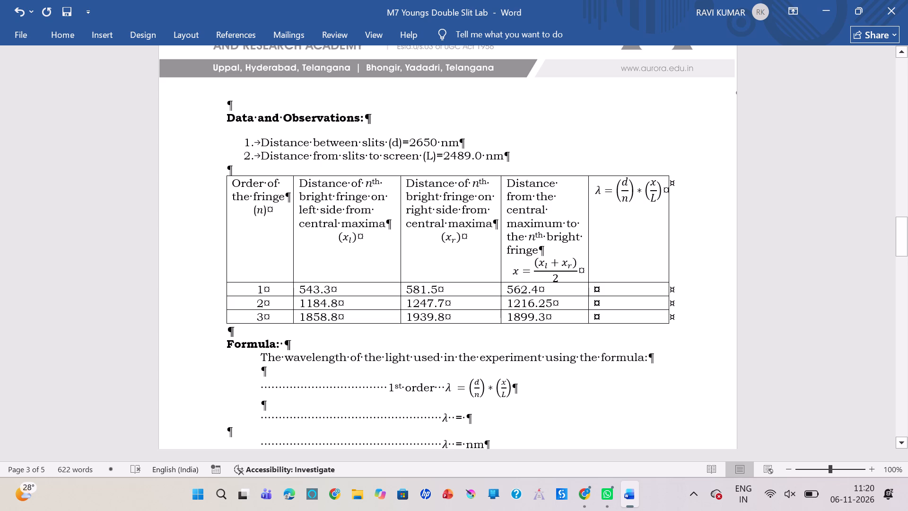
key(shift+parenleft)
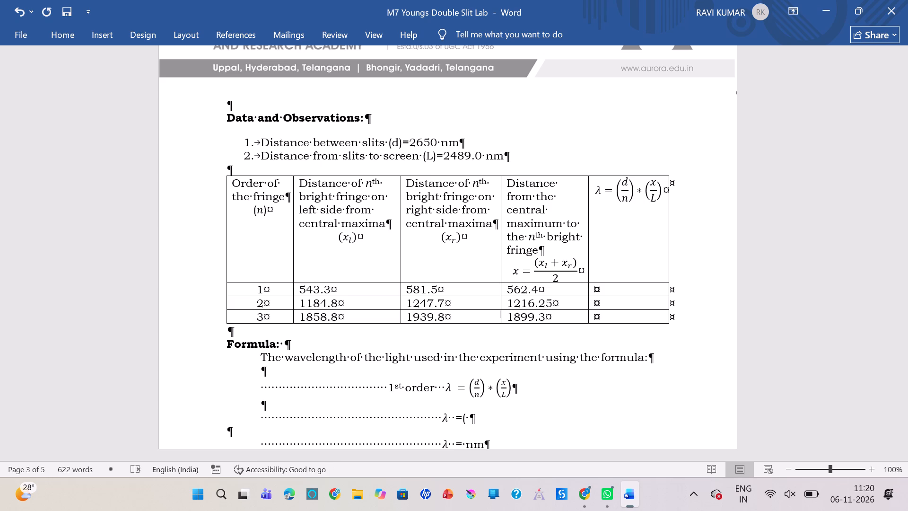
key(BackSpace)
key(shift+parenleft)
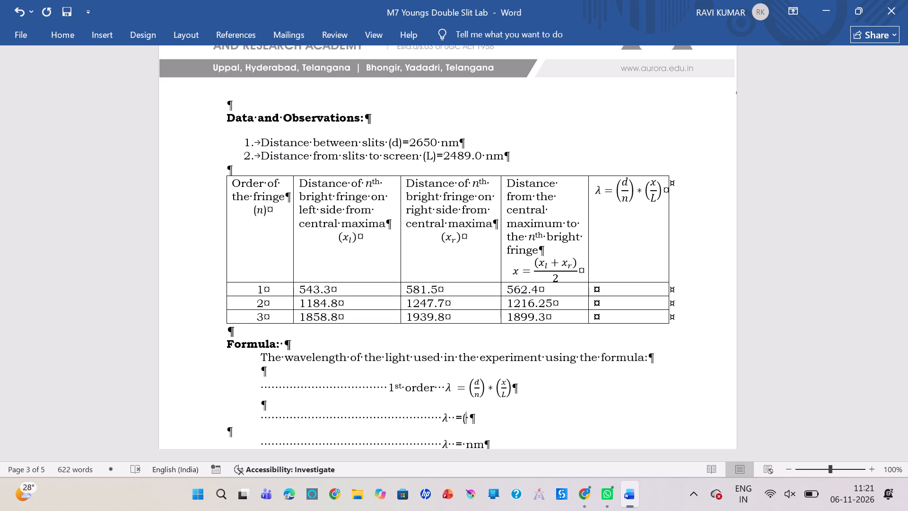
scroll(563, 406, down, 2)
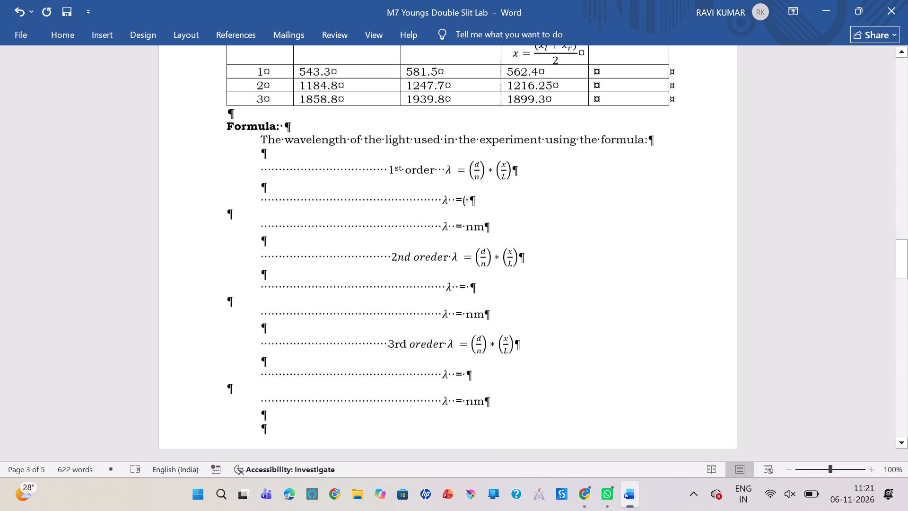
scroll(563, 406, down, 2)
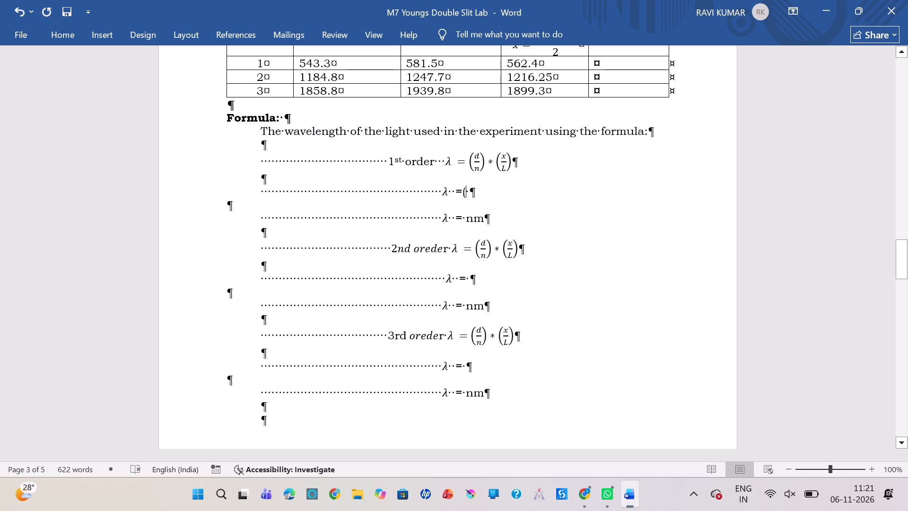
scroll(458, 170, up, 1)
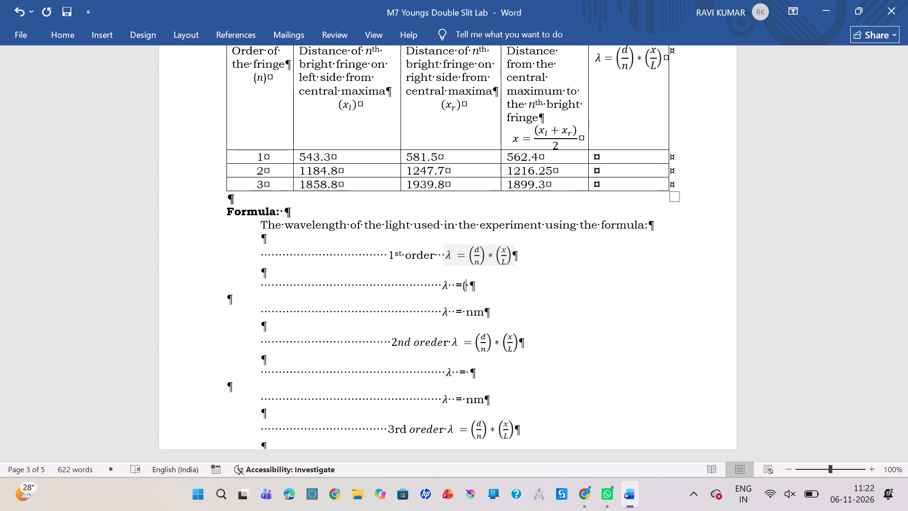
scroll(458, 170, down, 1)
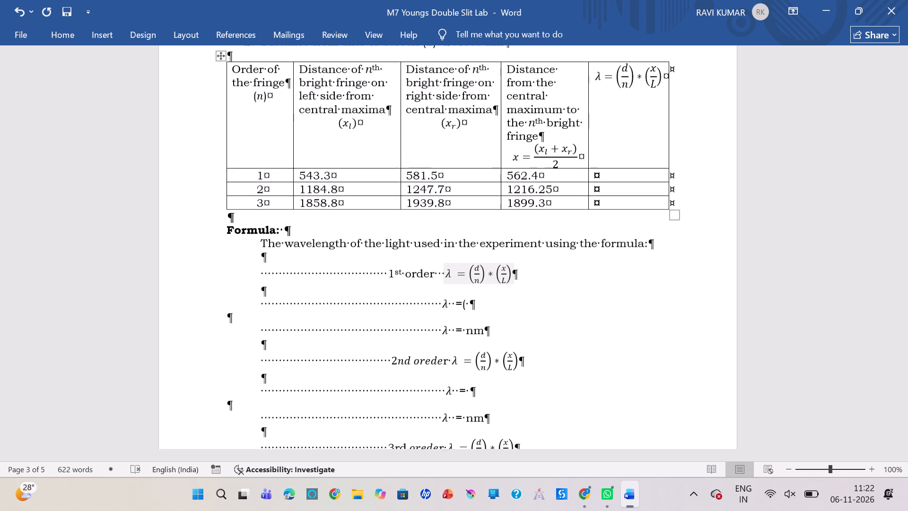
scroll(458, 170, down, 1)
scroll(466, 247, right, 1)
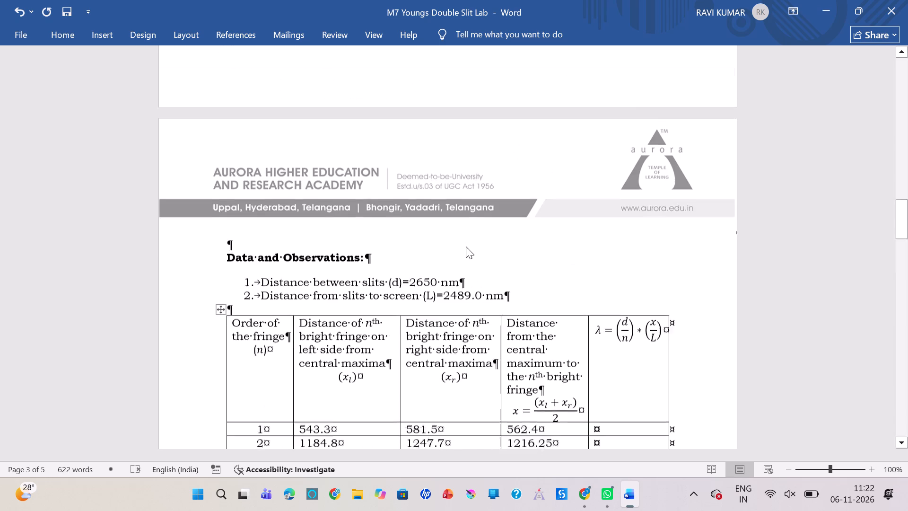
scroll(466, 247, right, 1)
scroll(466, 247, down, 1)
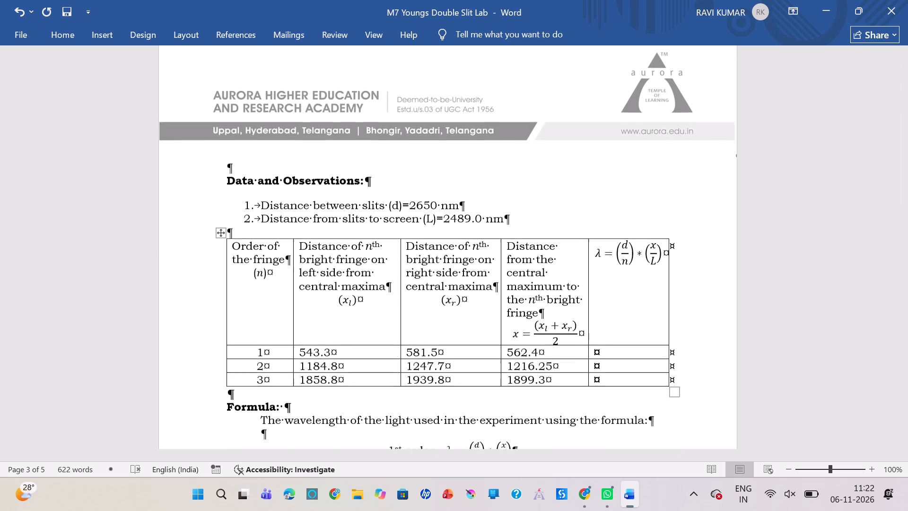
scroll(466, 247, down, 1)
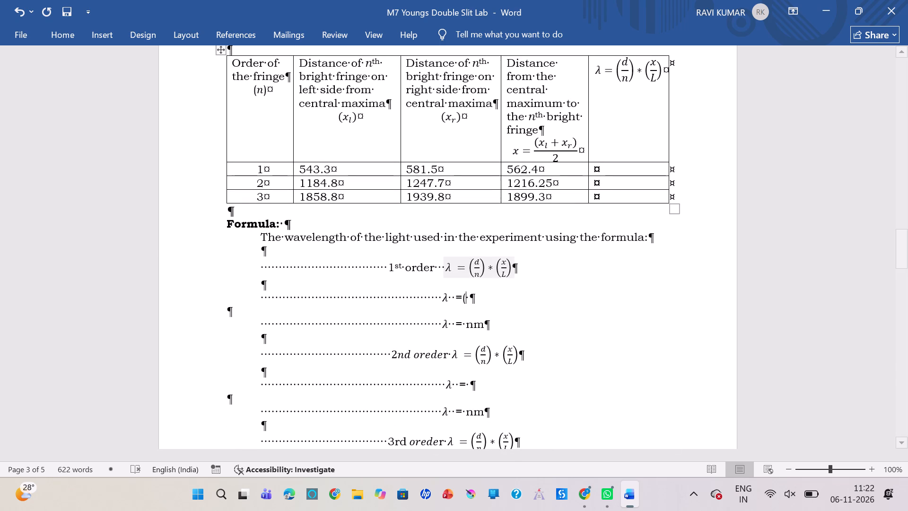
text(265)
key(0)
scroll(467, 300, up, 1)
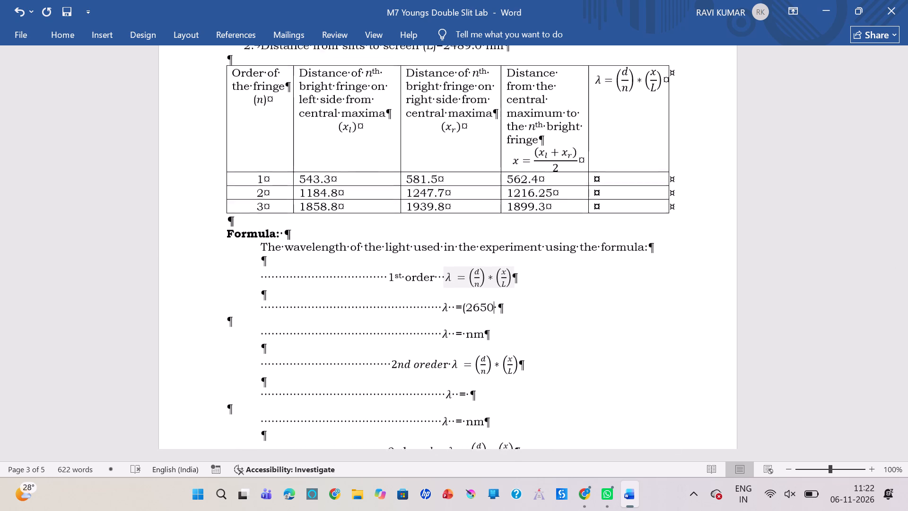
scroll(467, 300, up, 2)
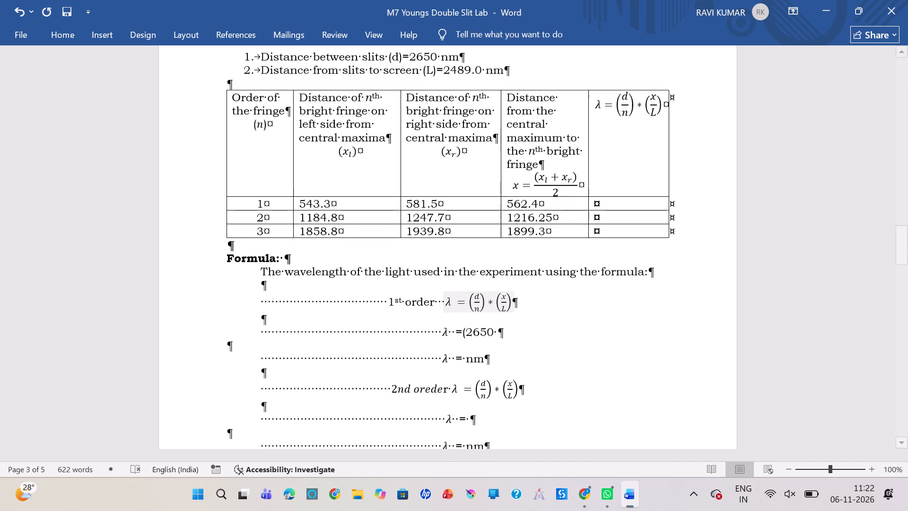
scroll(467, 300, up, 1)
key(slash)
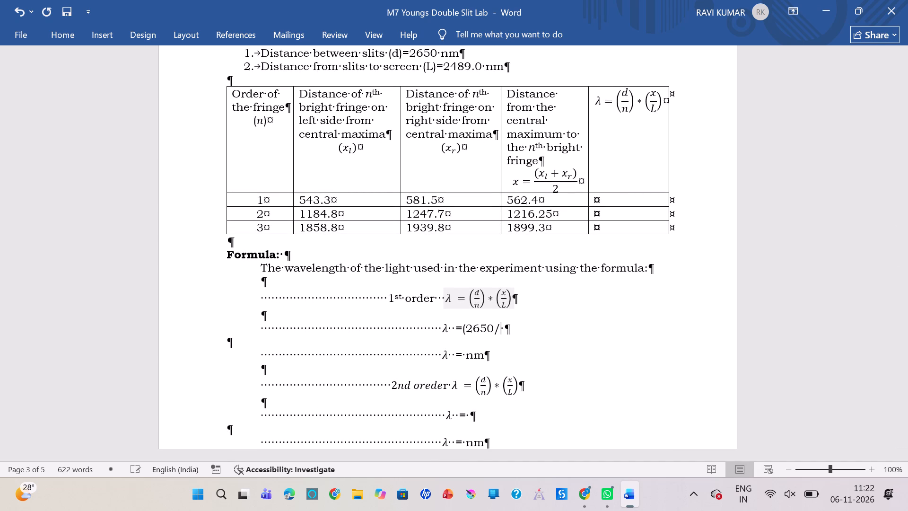
key(1)
key(shift+parenright)
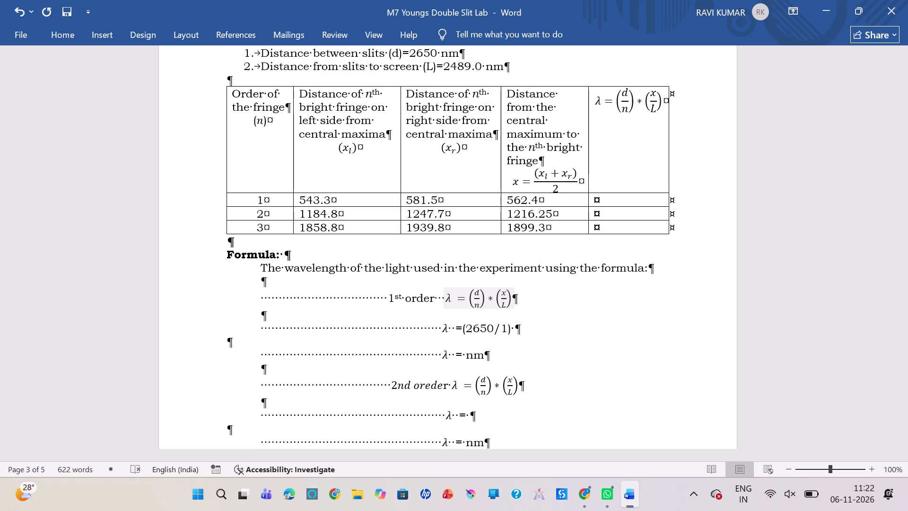
Complete the 1st order λ substitution by multiplying by the x/L factor, adding *(562.4/2489.0).
key(shift+asterisk)
key(shift+parenleft)
scroll(467, 300, up, 1)
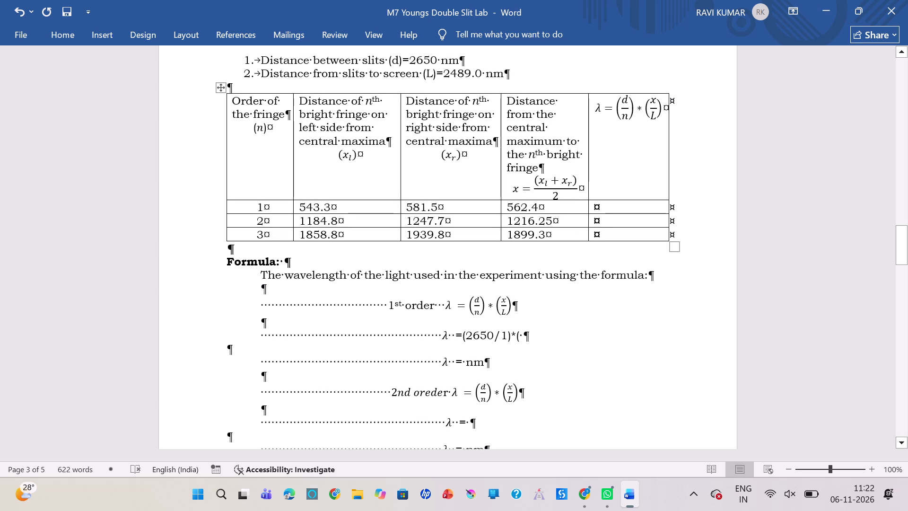
click(520, 338)
text(562)
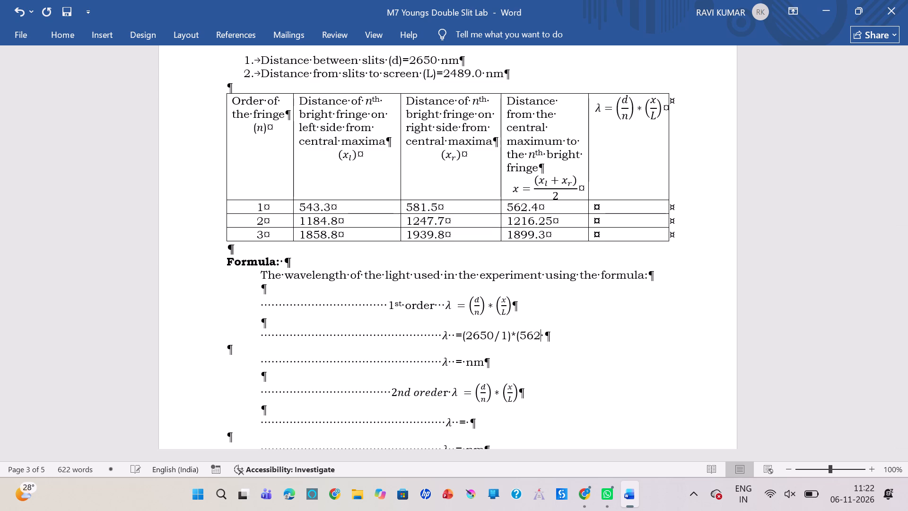
text(.4)
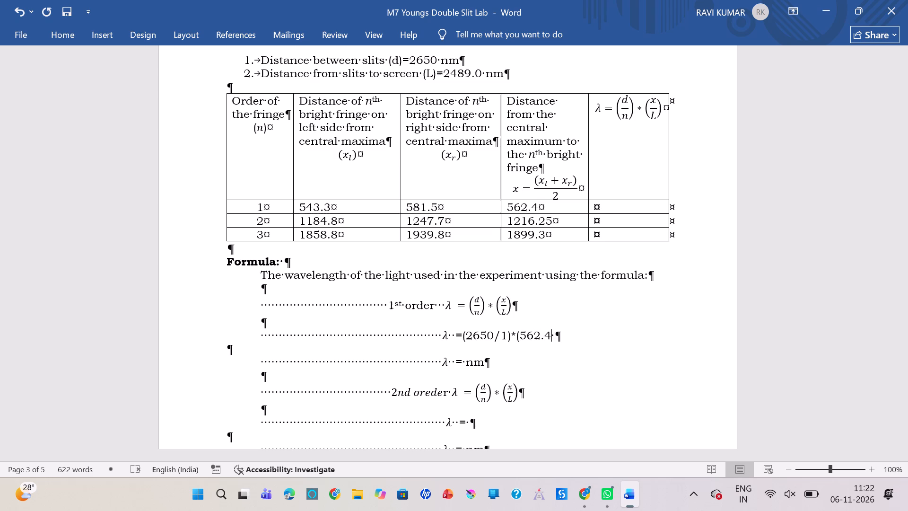
key(slash)
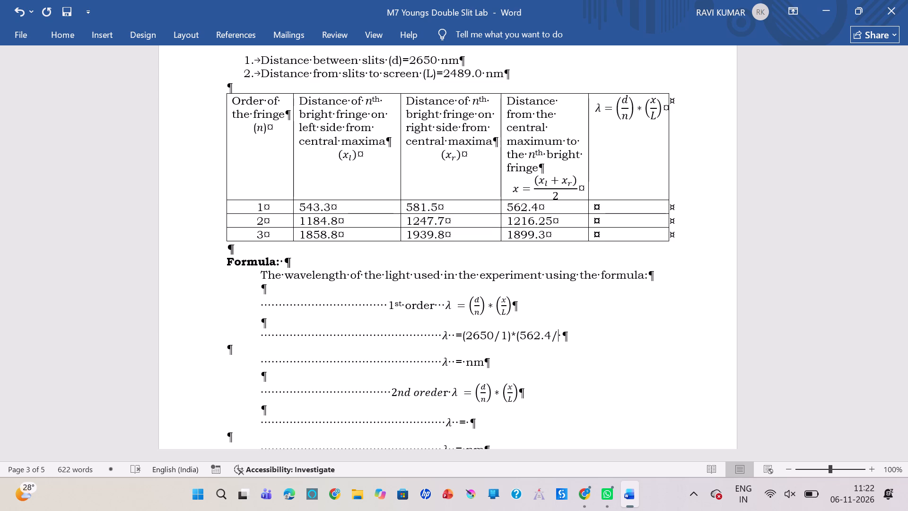
text(2489)
text(.0)
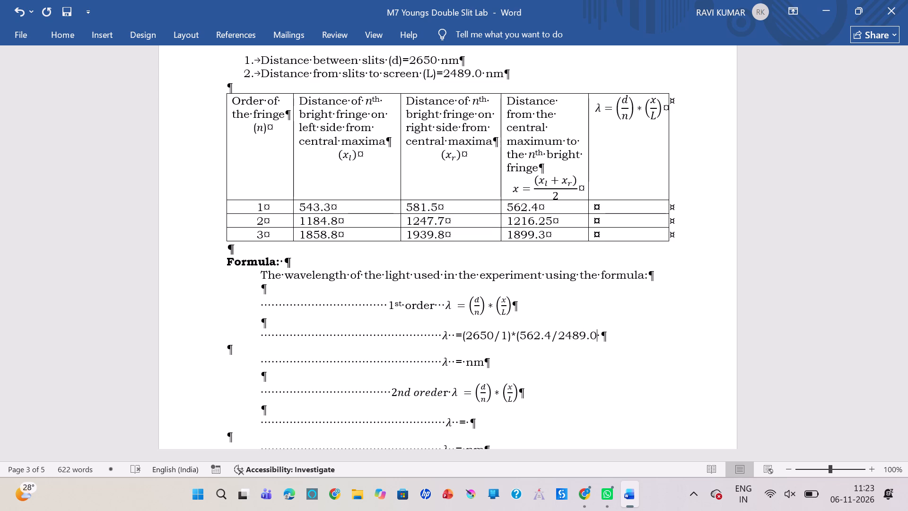
key(shift+parenright)
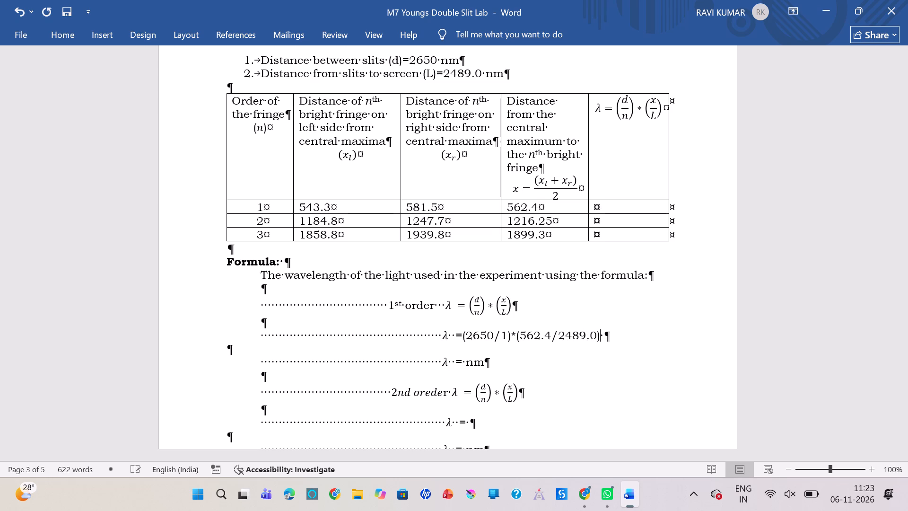
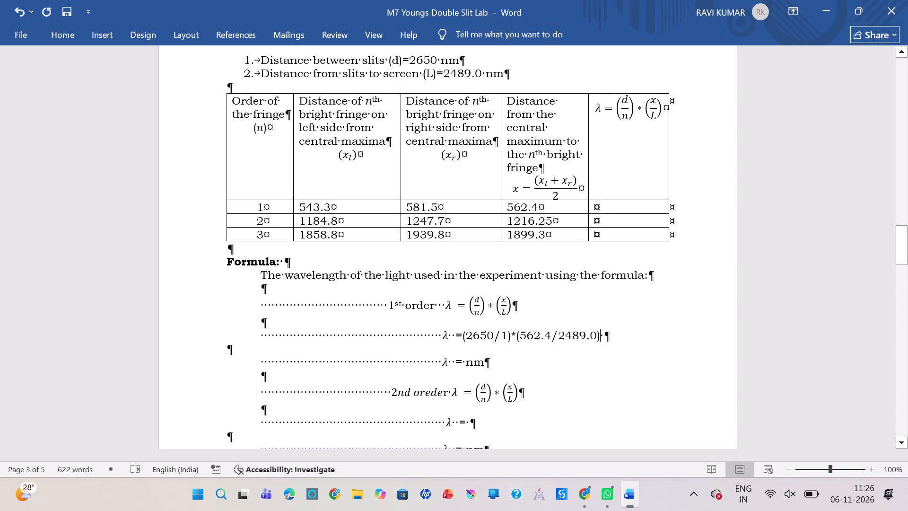
Place the text cursor in the 1st order λ result line in nm, below the substitution in the Formula section.
click(485, 358)
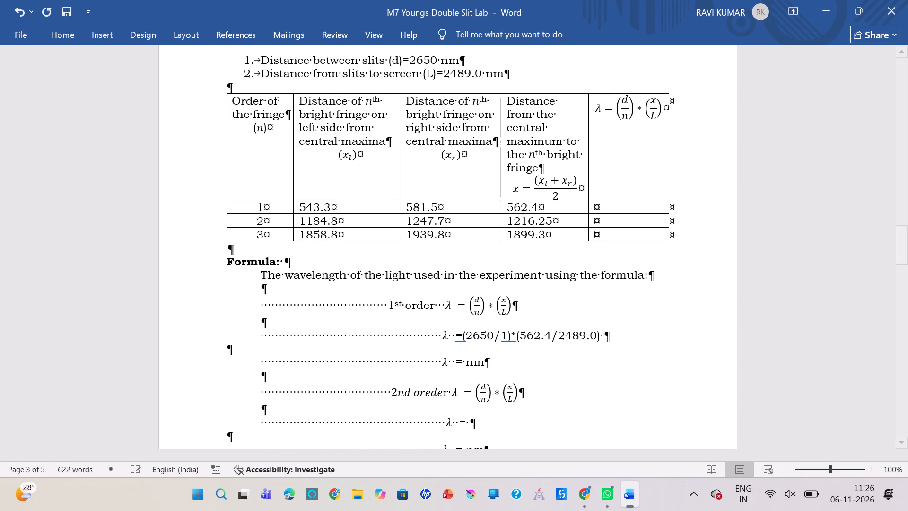
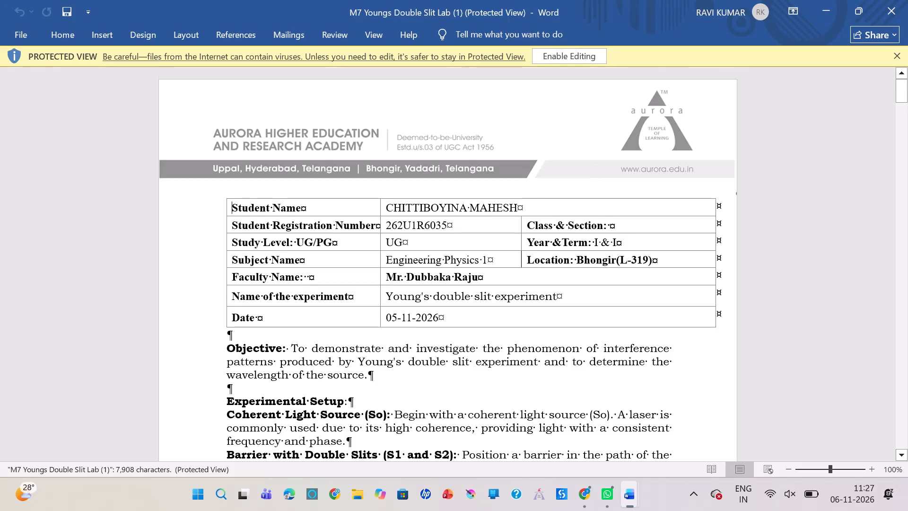
Examine the Data and Observations table and the per-order wavelength calculations in the Formula section of the M7 Youngs Double Slit Lab (1) document.
scroll(586, 172, down, 4)
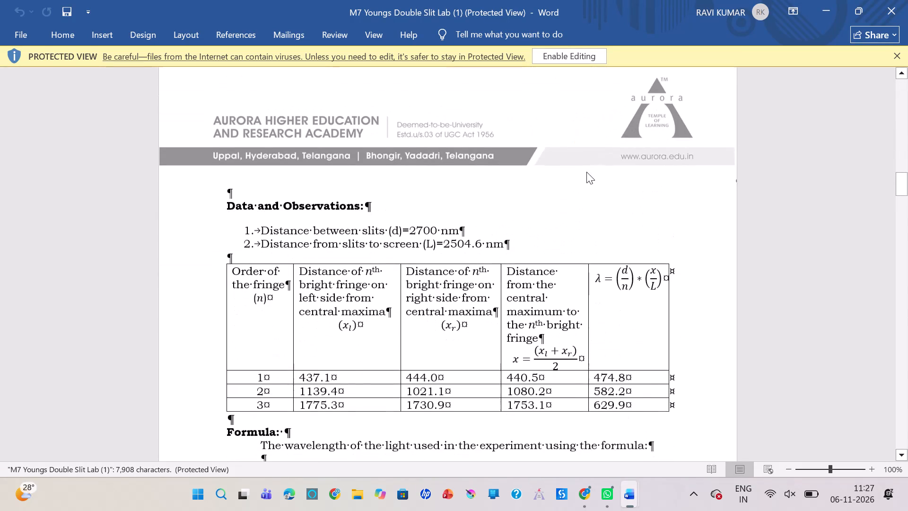
scroll(586, 172, down, 2)
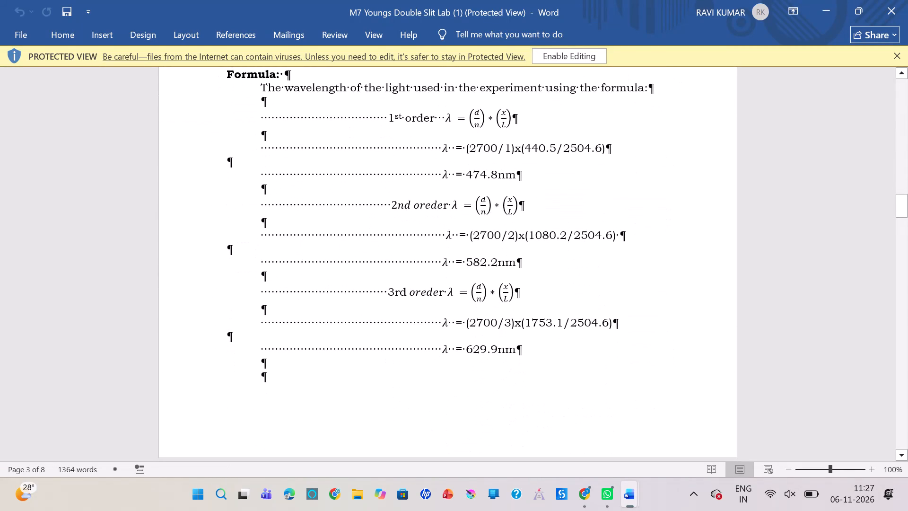
scroll(586, 172, up, 1)
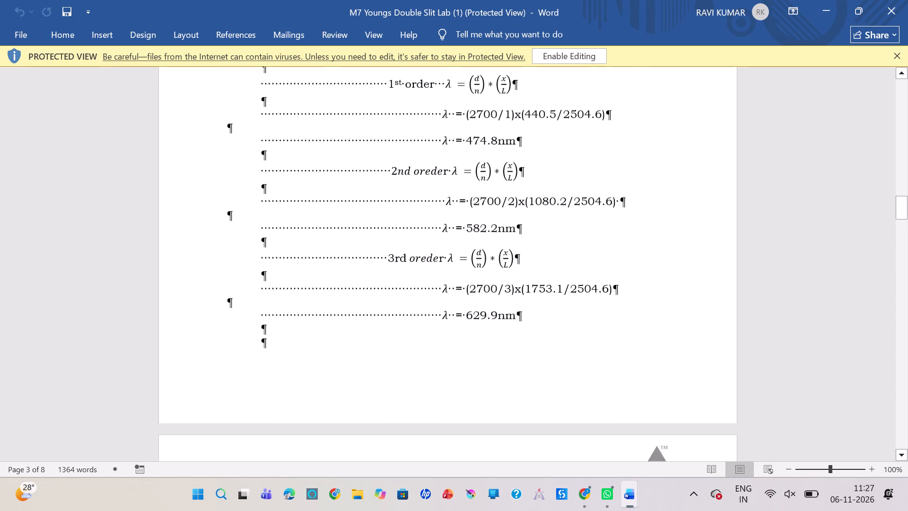
scroll(586, 172, up, 1)
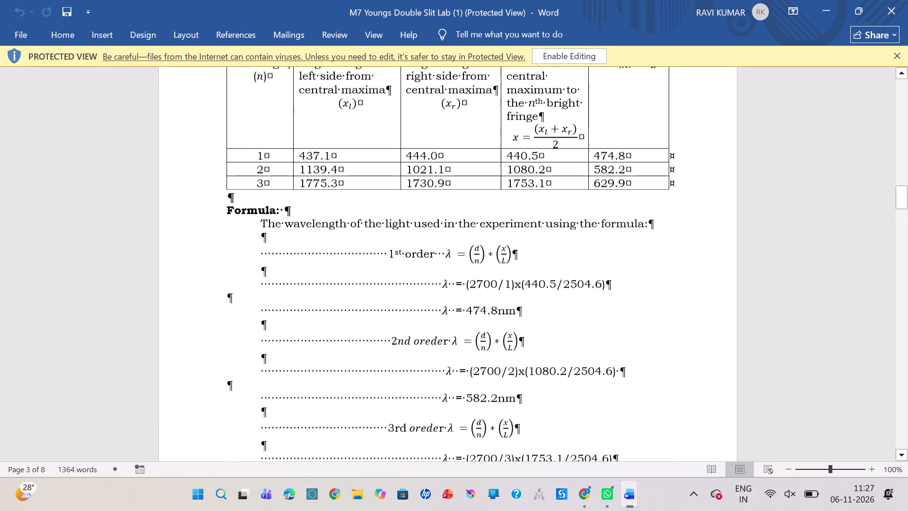
scroll(586, 172, up, 1)
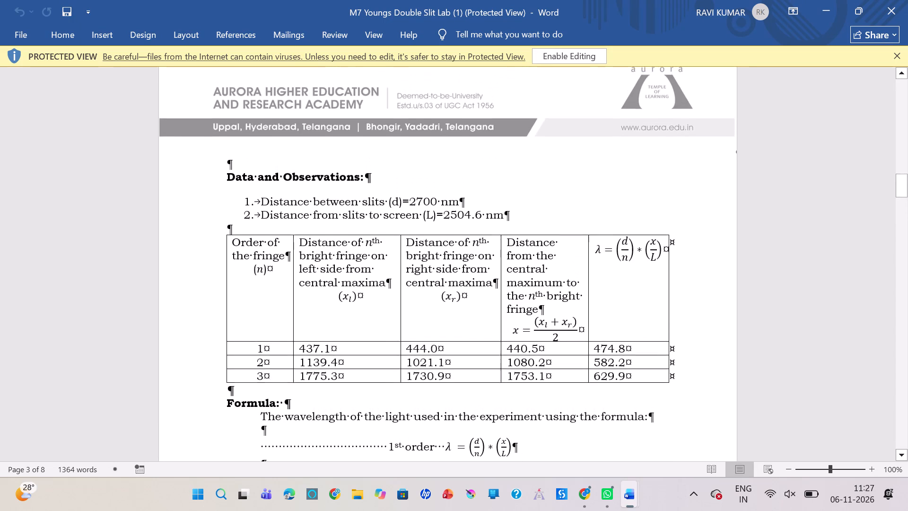
scroll(586, 172, down, 2)
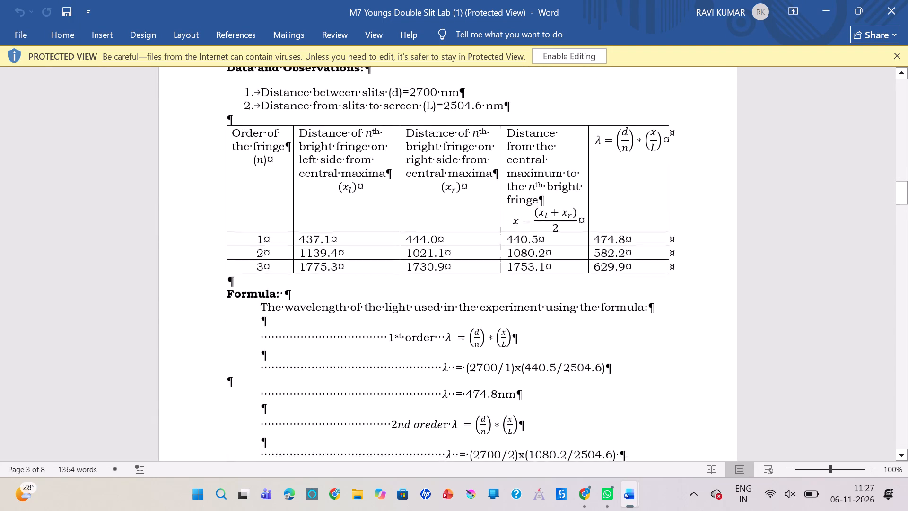
scroll(586, 172, down, 1)
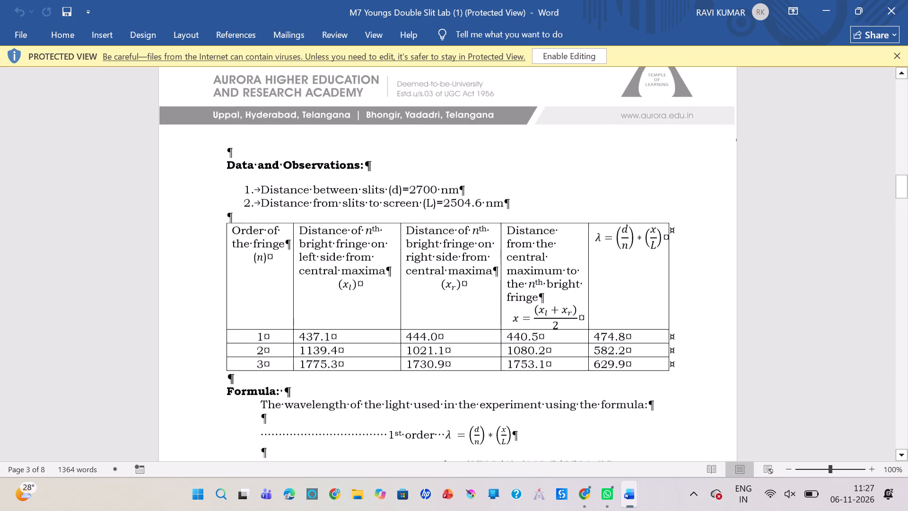
scroll(586, 172, down, 3)
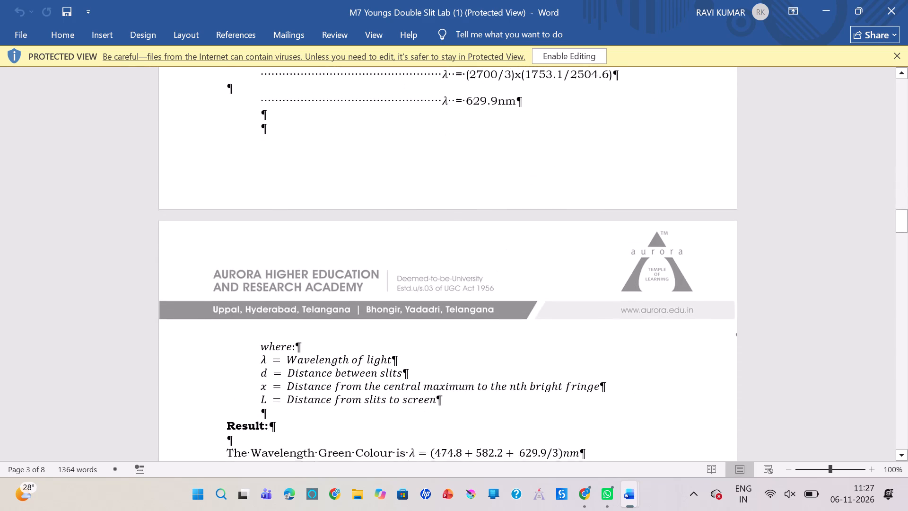
Read through the Result, Conclusion and Viva Voce questions and answers in the rest of the lab document.
scroll(586, 172, down, 4)
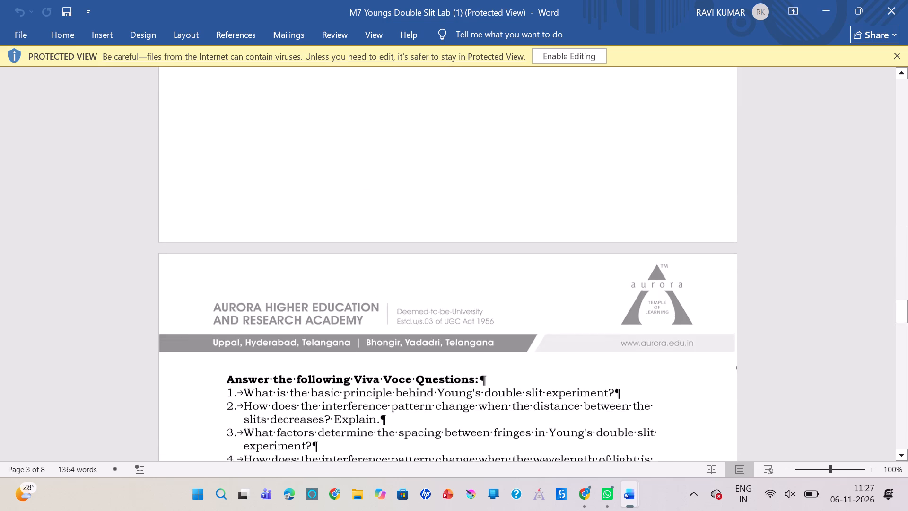
scroll(586, 172, up, 2)
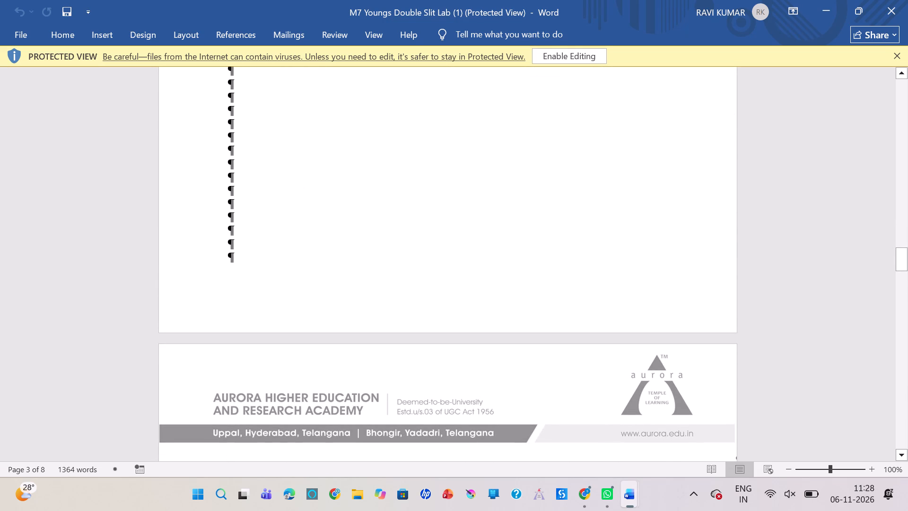
scroll(586, 172, down, 2)
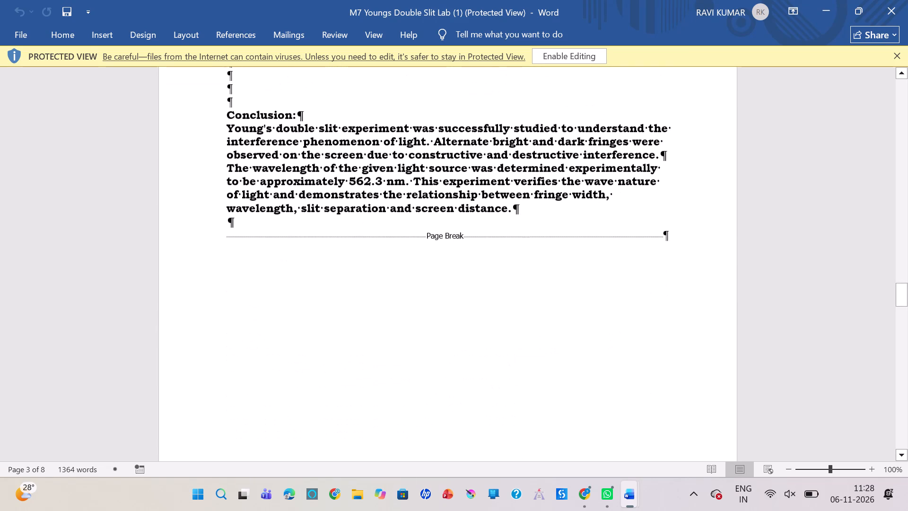
scroll(586, 172, down, 5)
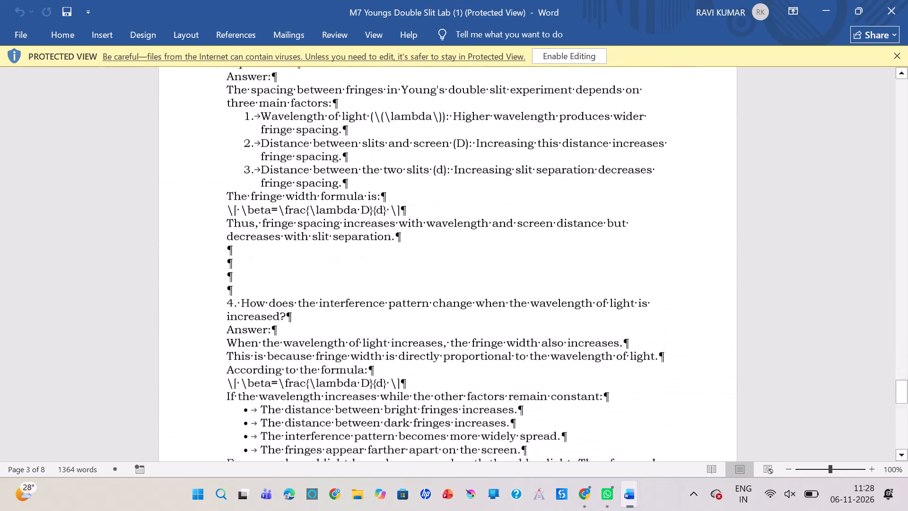
scroll(586, 172, down, 5)
scroll(586, 172, up, 4)
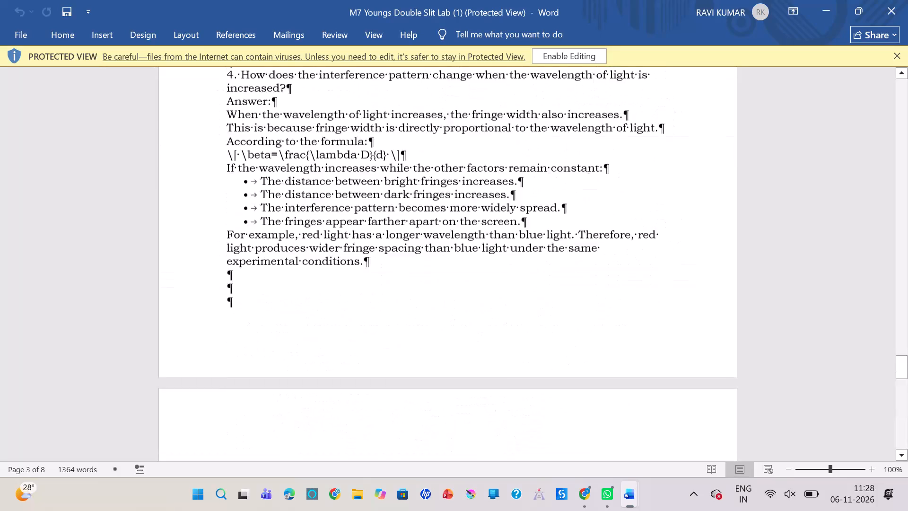
scroll(586, 172, up, 5)
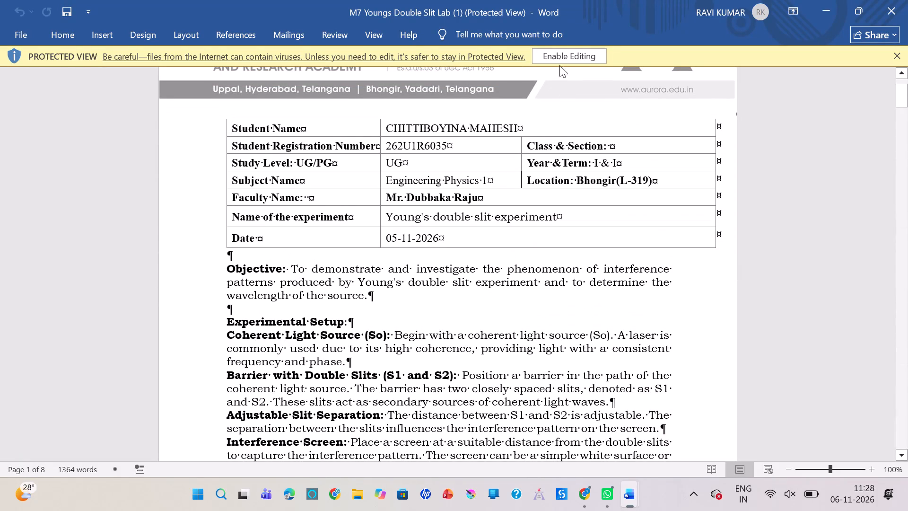
Review the lab document again from the student details table through the observations, Discussion, Conclusion and Viva Voce answers.
scroll(562, 181, up, 2)
scroll(562, 181, down, 1)
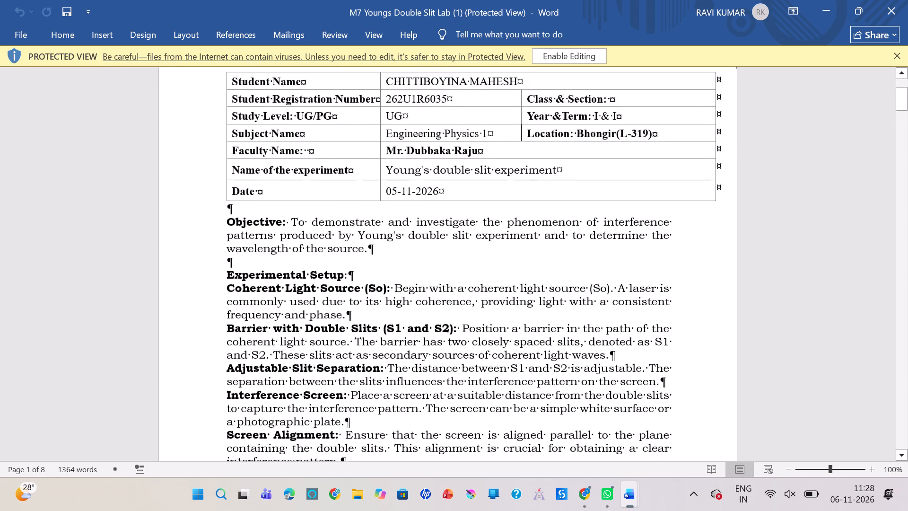
scroll(562, 181, down, 4)
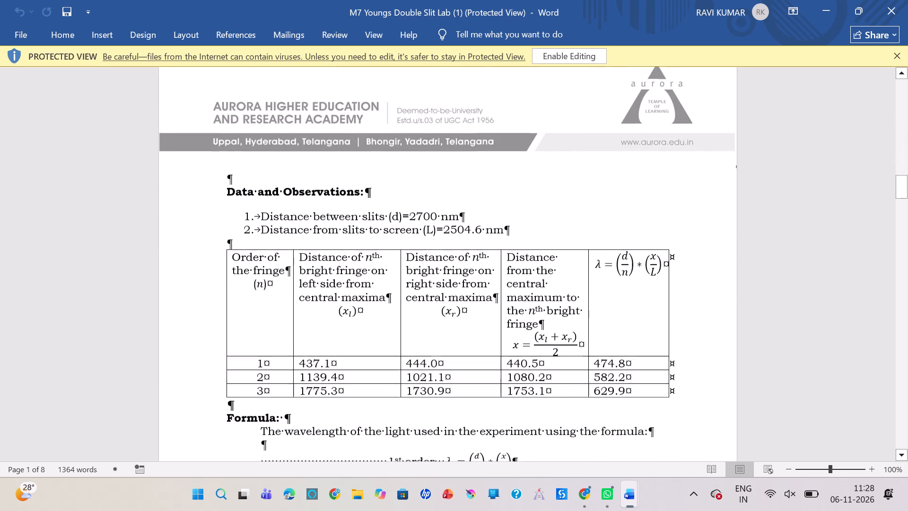
scroll(562, 181, down, 8)
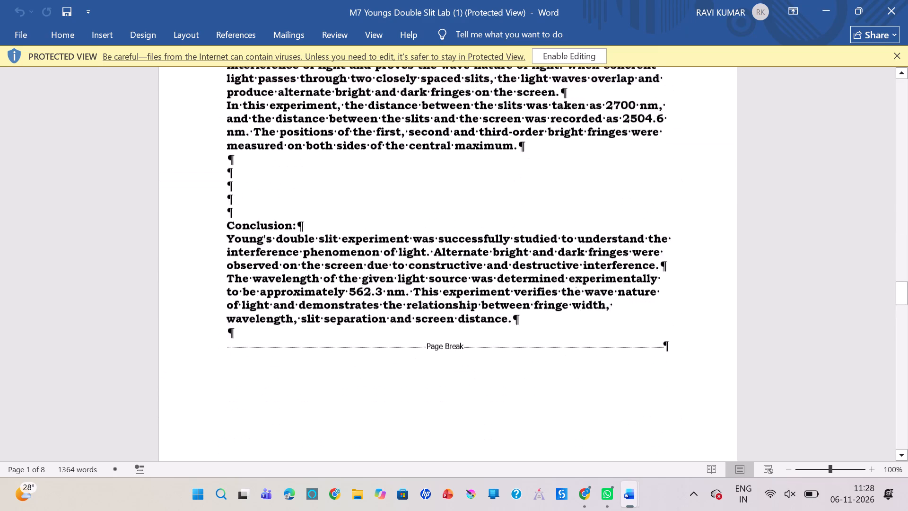
scroll(562, 181, up, 2)
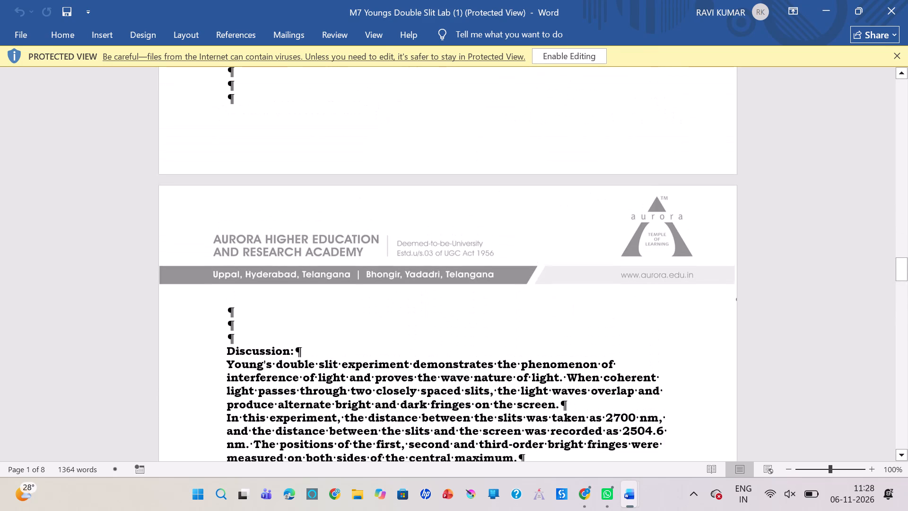
scroll(562, 181, down, 5)
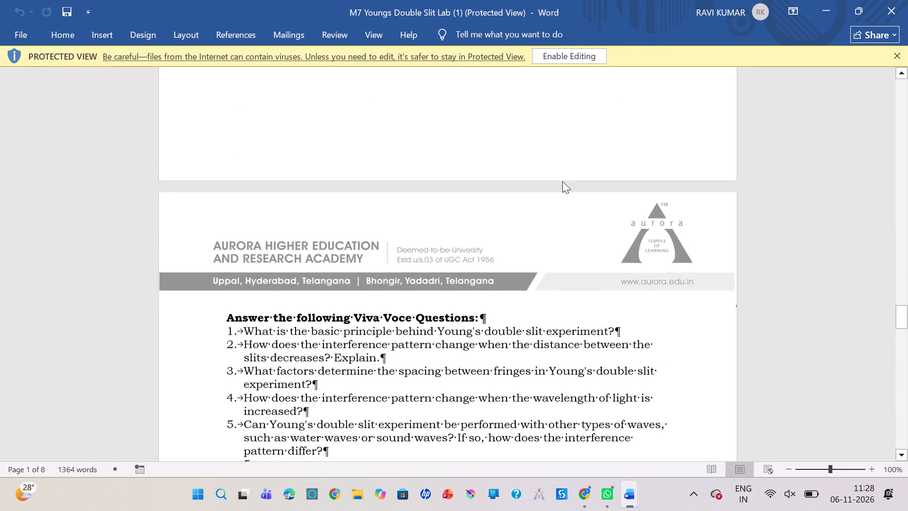
scroll(562, 181, down, 2)
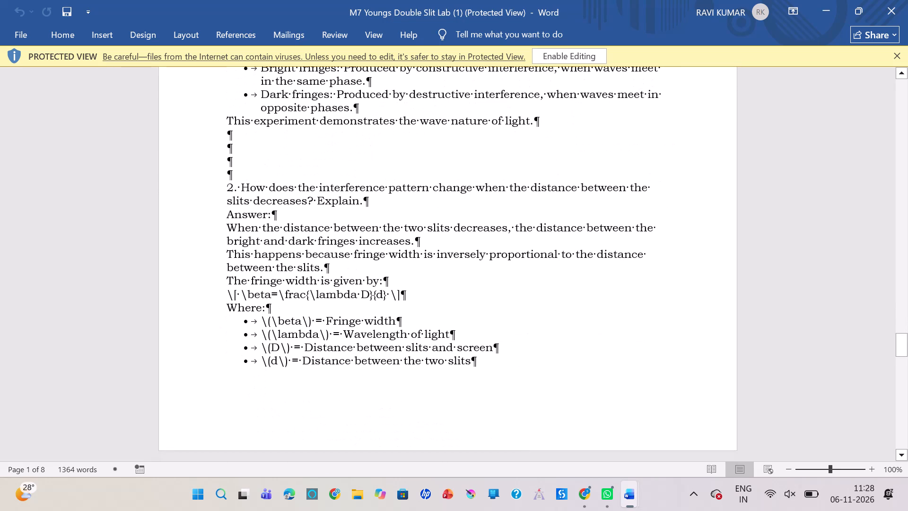
scroll(562, 181, up, 11)
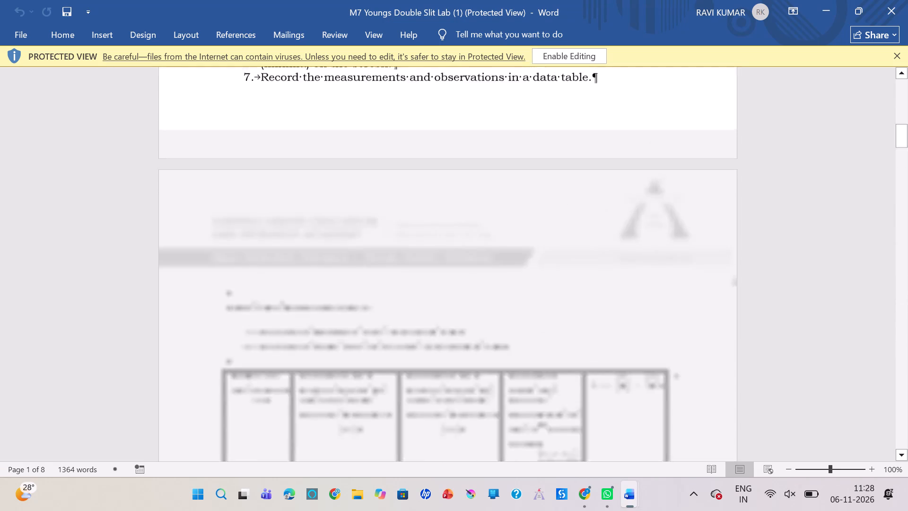
scroll(562, 181, up, 2)
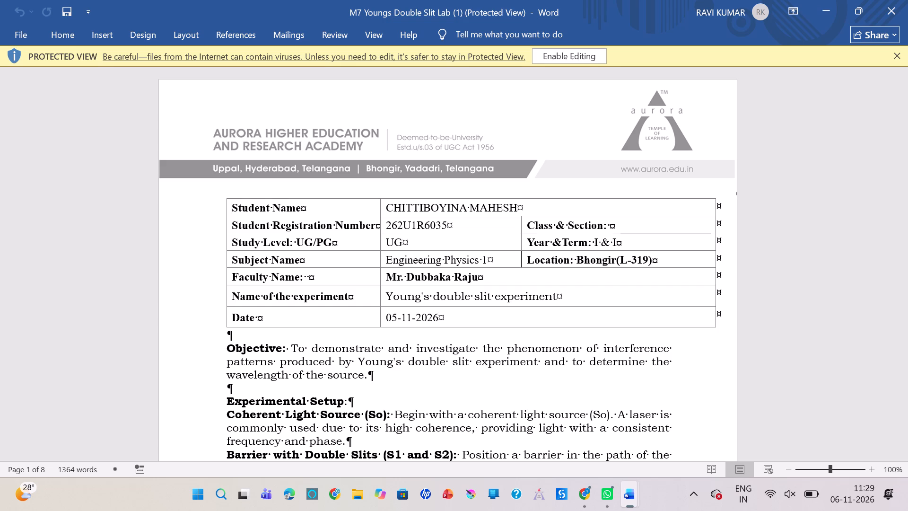
Enable editing for the M7 Youngs Double Slit Lab (1) document opened in Protected View.
scroll(593, 229, down, 2)
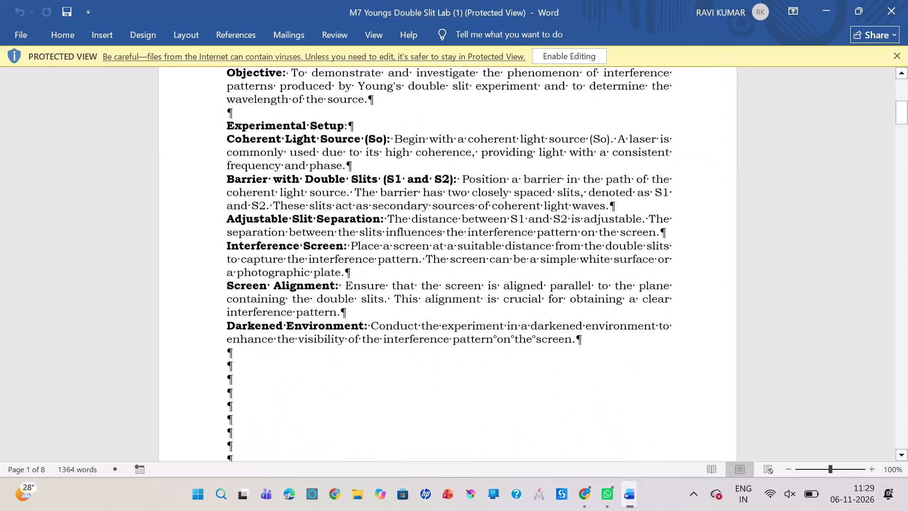
scroll(593, 229, down, 6)
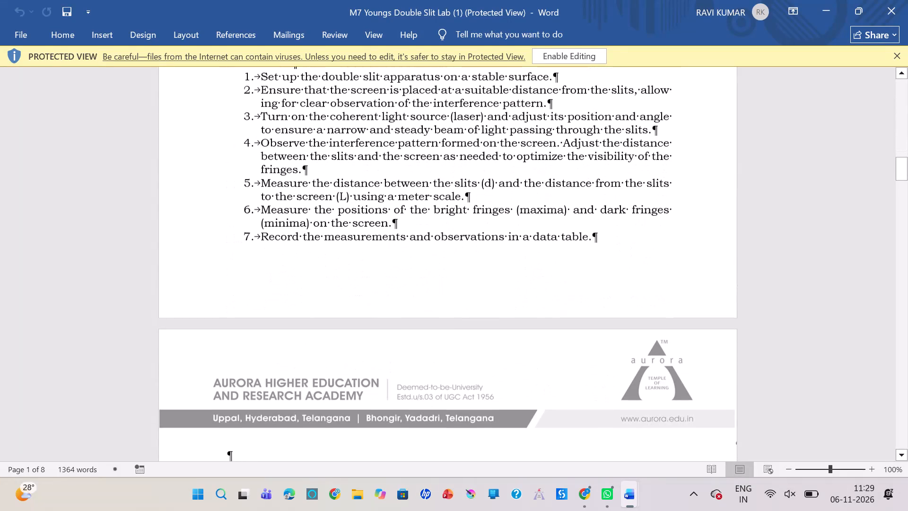
scroll(593, 229, down, 1)
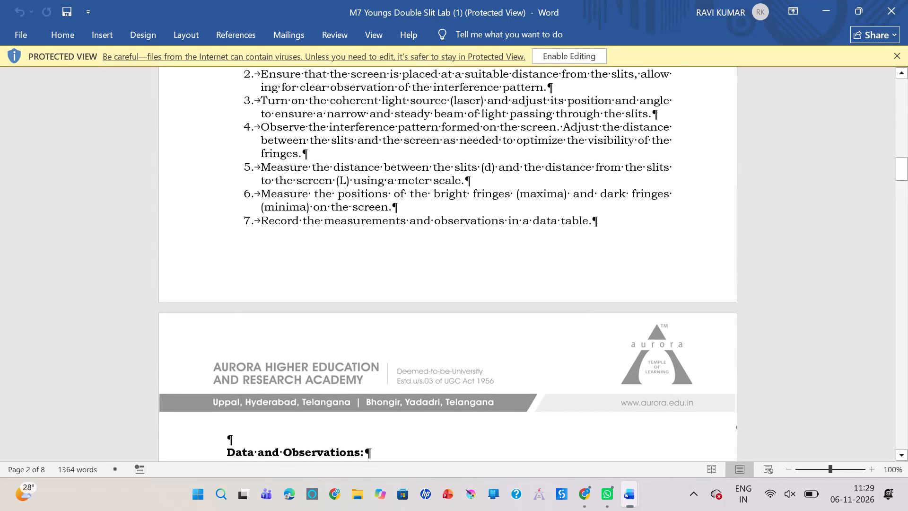
scroll(593, 229, down, 4)
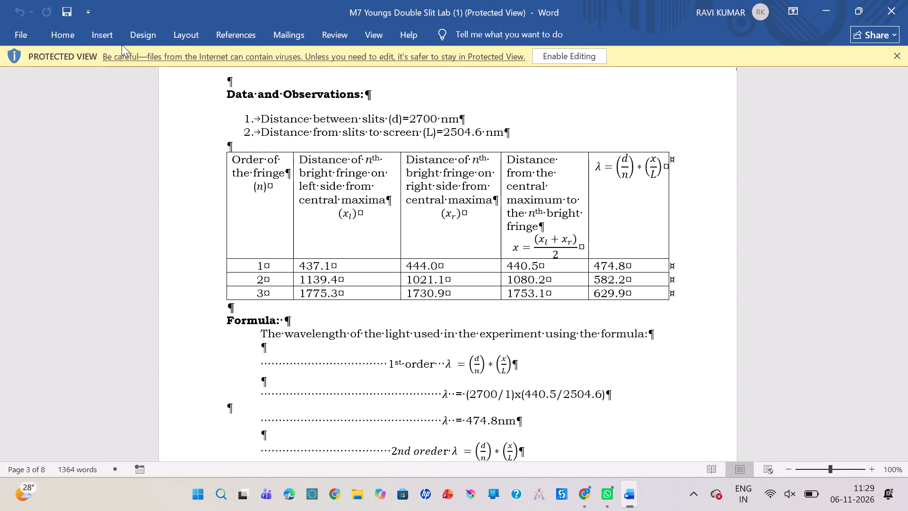
click(79, 33)
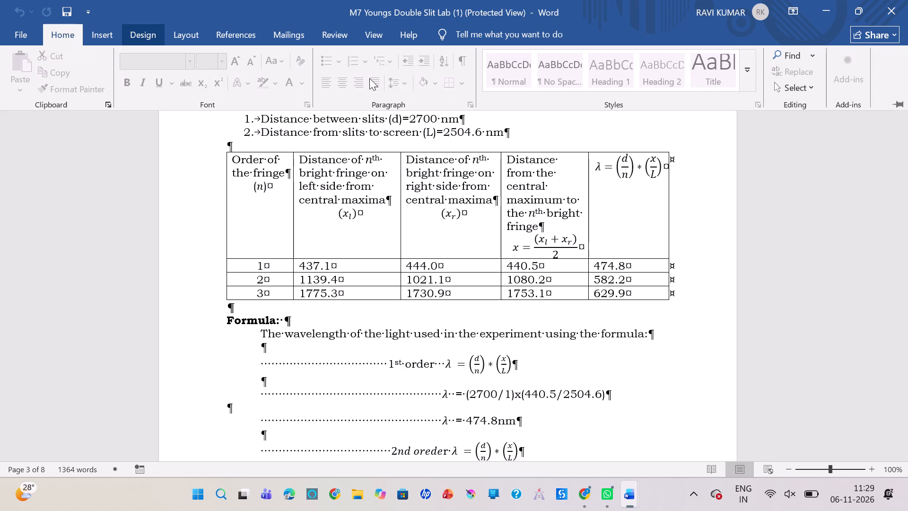
click(67, 33)
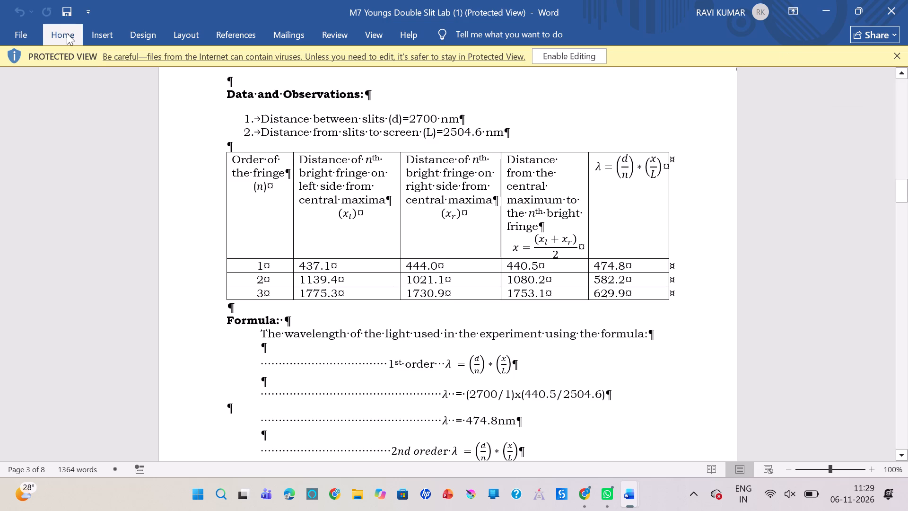
click(545, 56)
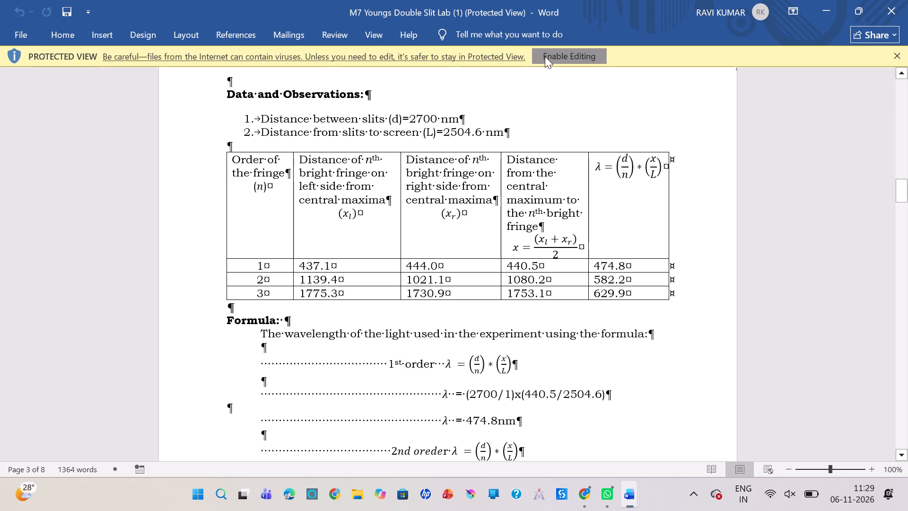
Hide the paragraph marks and other formatting symbols in the document.
click(73, 33)
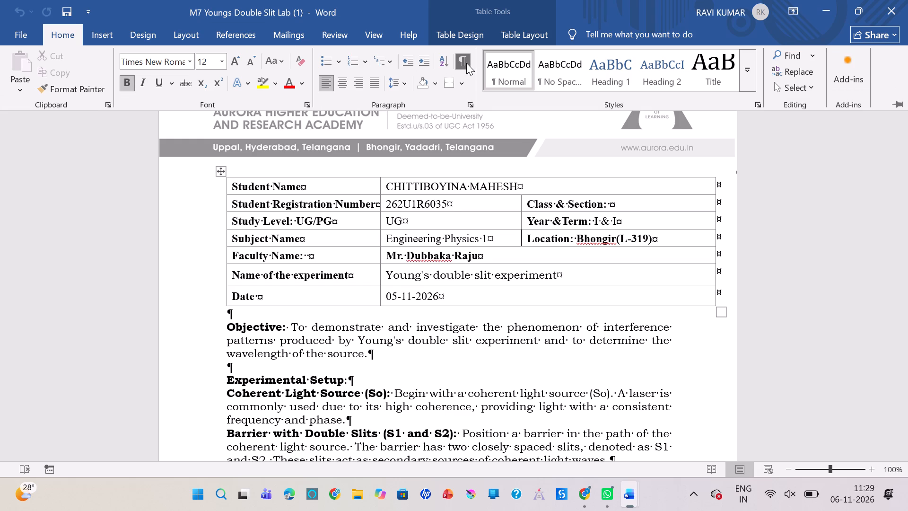
click(466, 63)
Check the lab document from the experimental setup through the observation table, wavelength calculations, Discussion and Conclusion.
scroll(463, 243, down, 2)
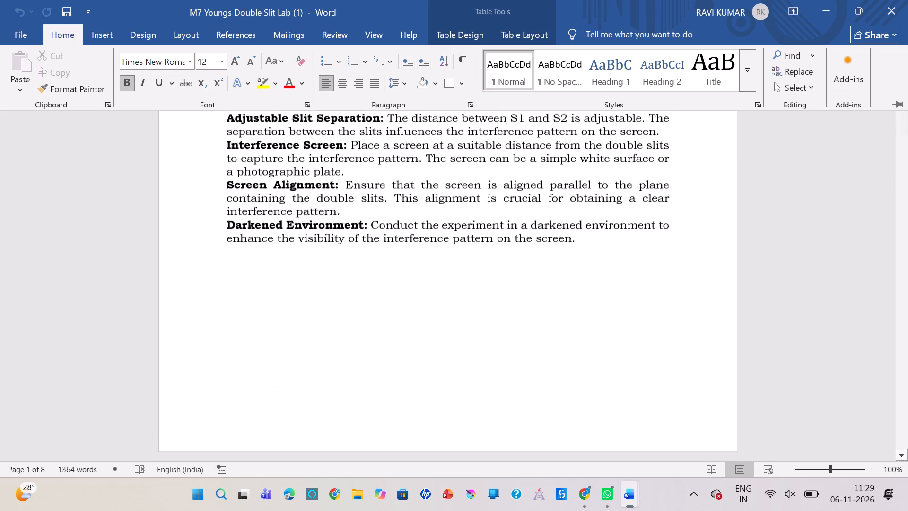
scroll(463, 243, down, 5)
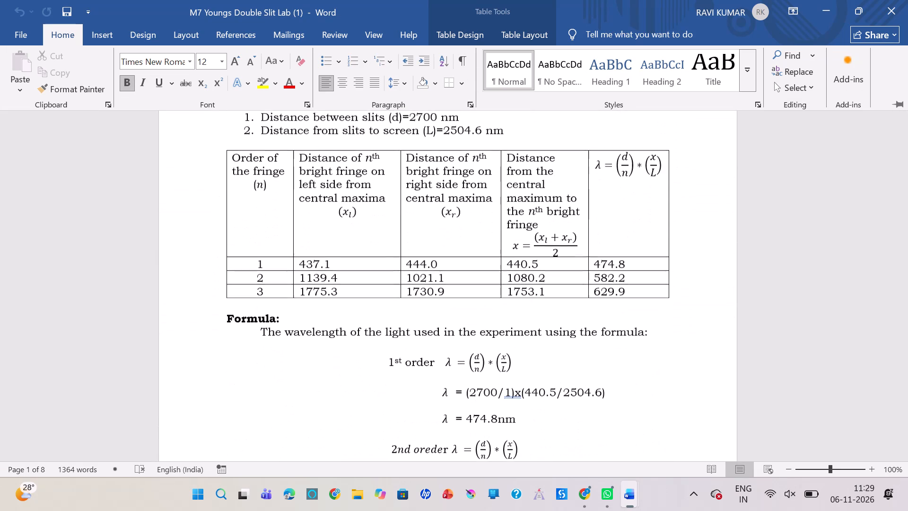
scroll(463, 243, down, 4)
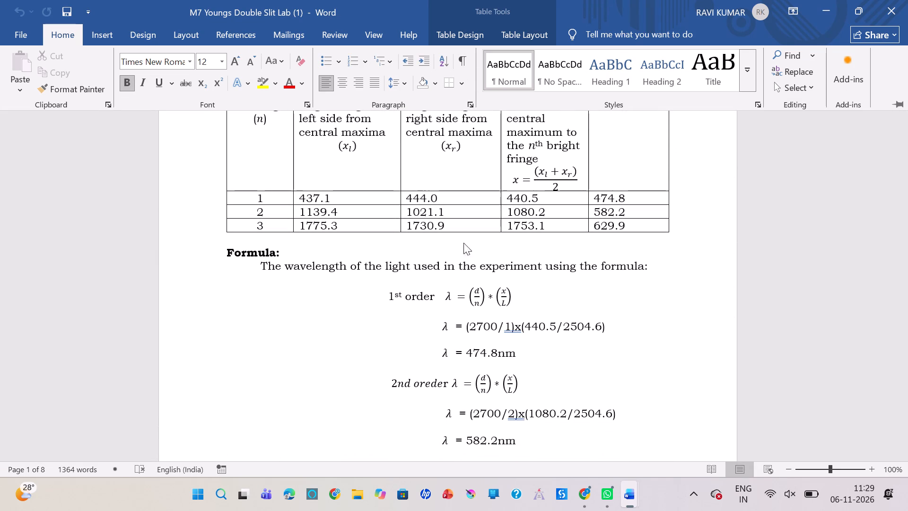
scroll(463, 243, down, 5)
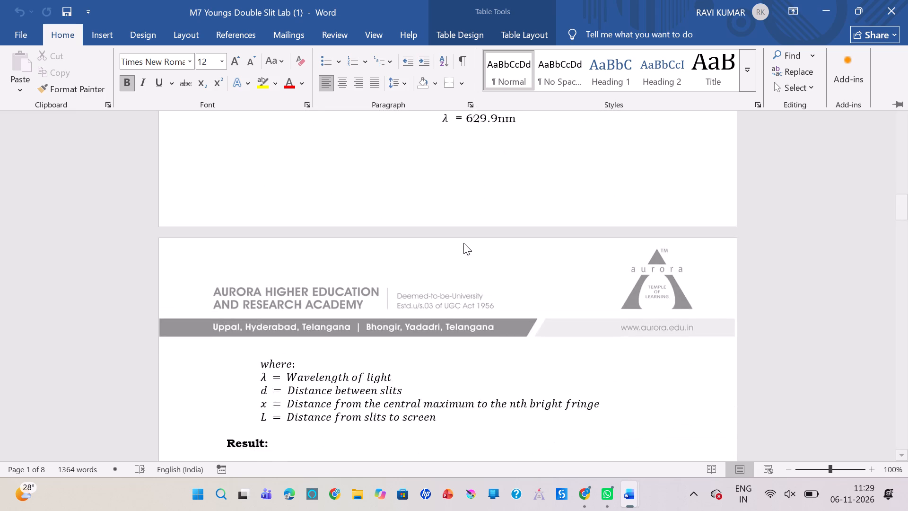
scroll(463, 243, down, 5)
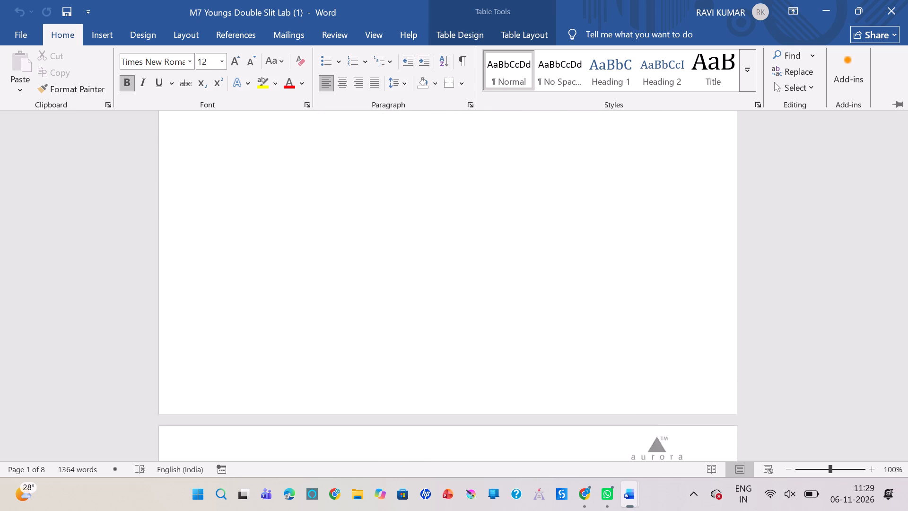
scroll(463, 243, down, 3)
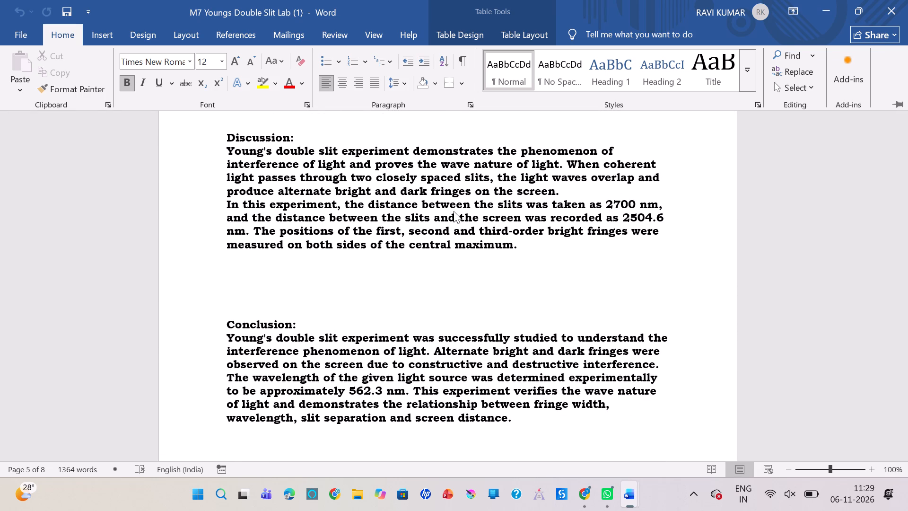
scroll(454, 211, down, 1)
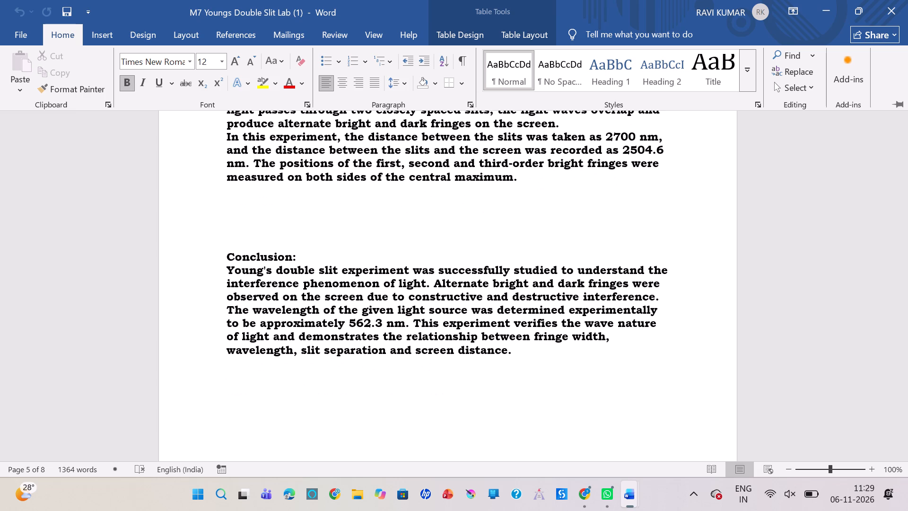
scroll(454, 211, down, 5)
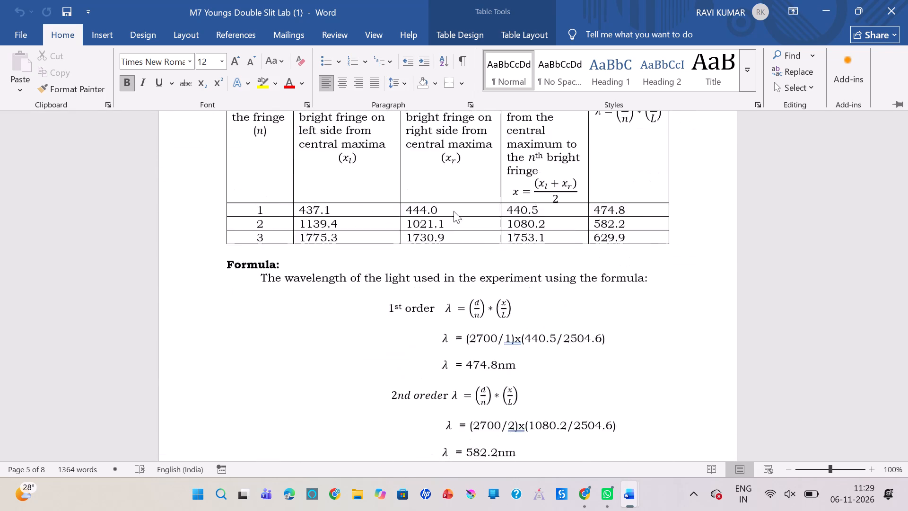
scroll(454, 211, down, 4)
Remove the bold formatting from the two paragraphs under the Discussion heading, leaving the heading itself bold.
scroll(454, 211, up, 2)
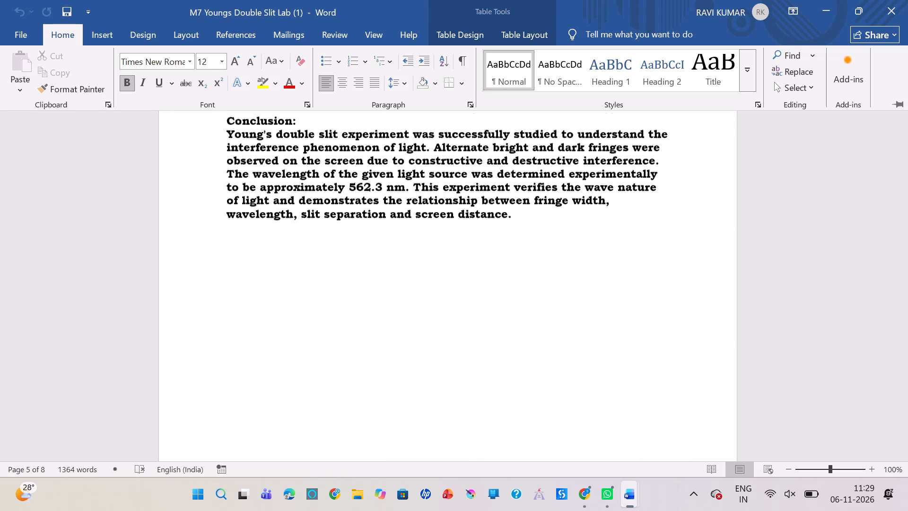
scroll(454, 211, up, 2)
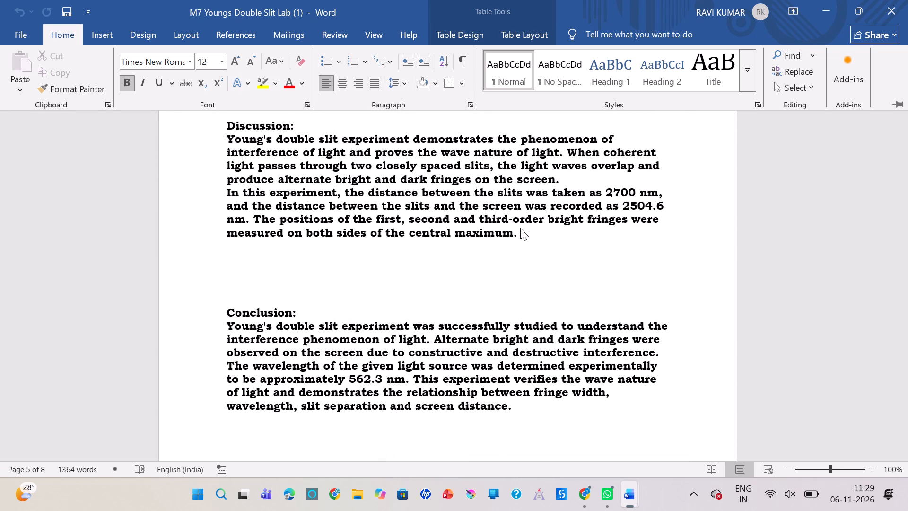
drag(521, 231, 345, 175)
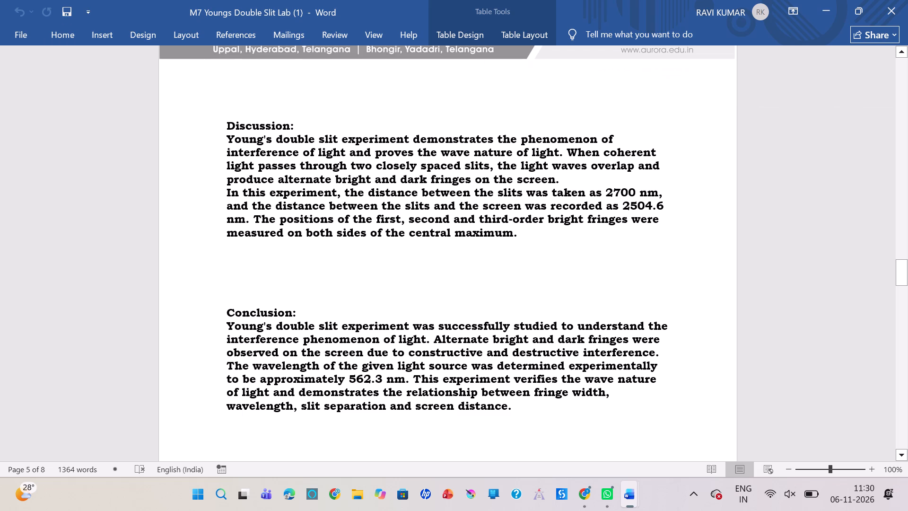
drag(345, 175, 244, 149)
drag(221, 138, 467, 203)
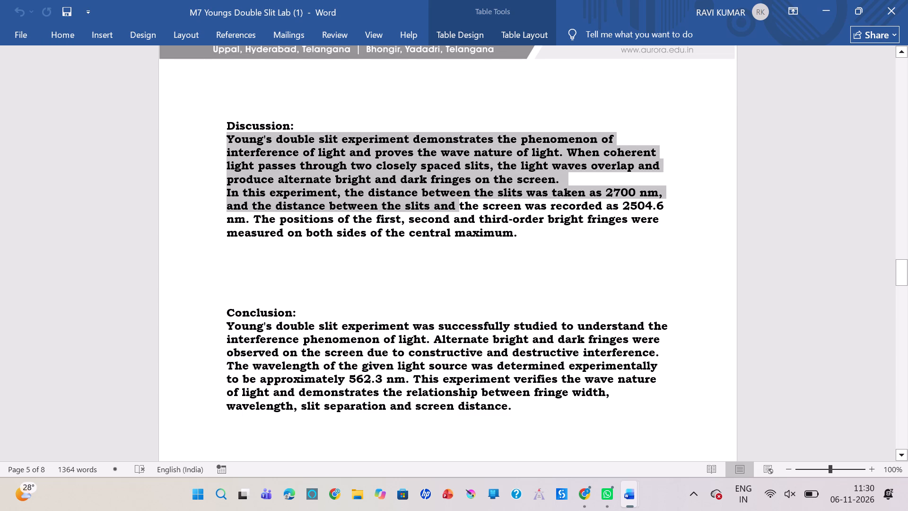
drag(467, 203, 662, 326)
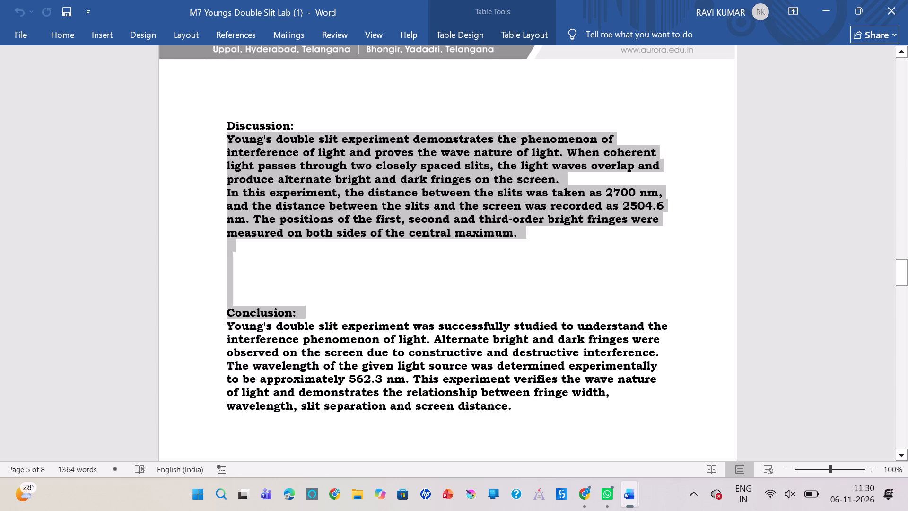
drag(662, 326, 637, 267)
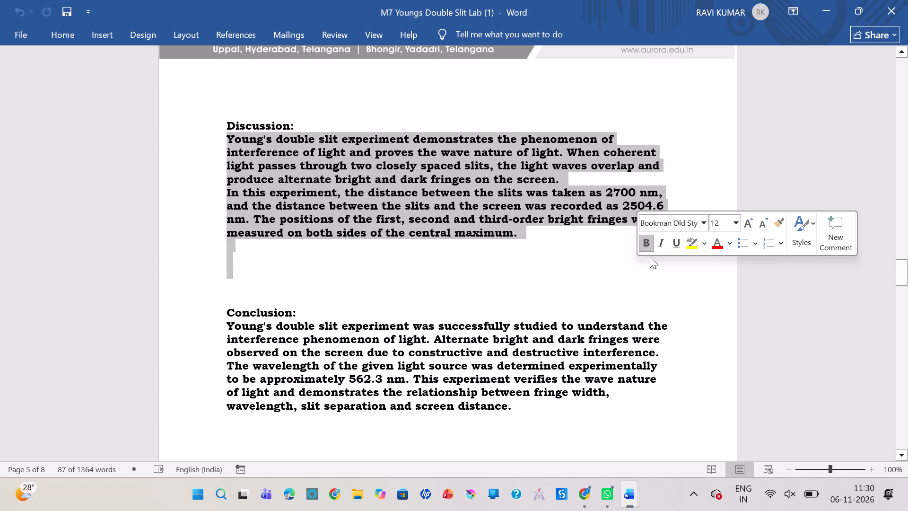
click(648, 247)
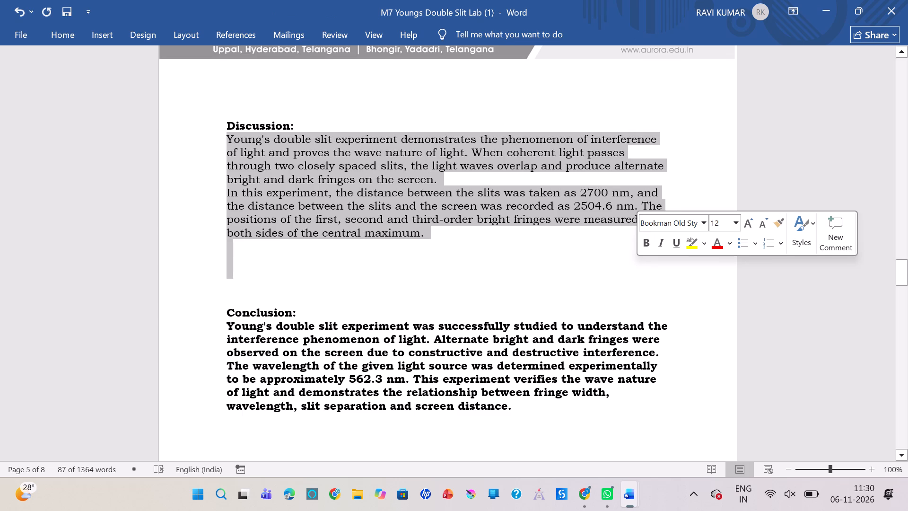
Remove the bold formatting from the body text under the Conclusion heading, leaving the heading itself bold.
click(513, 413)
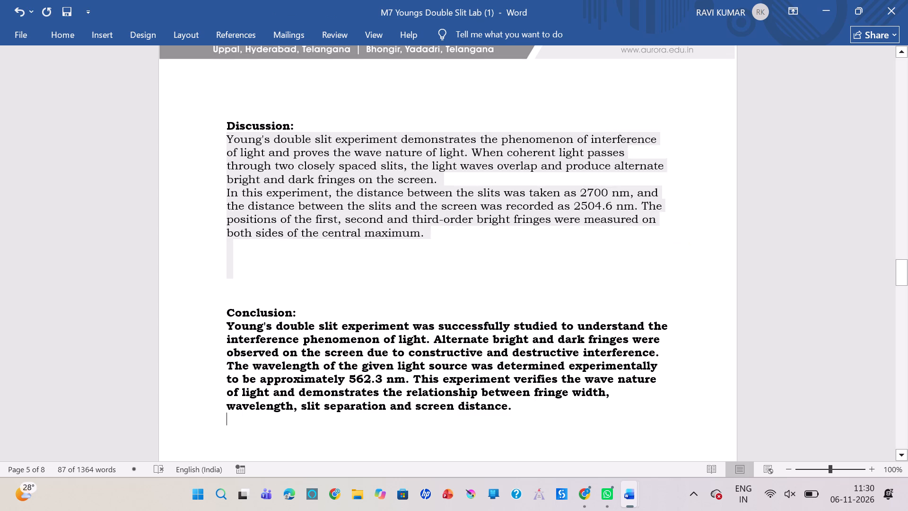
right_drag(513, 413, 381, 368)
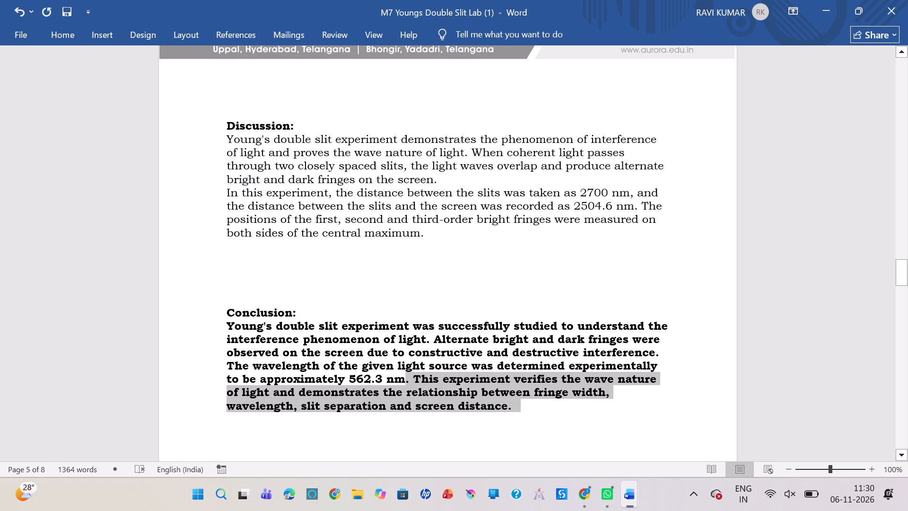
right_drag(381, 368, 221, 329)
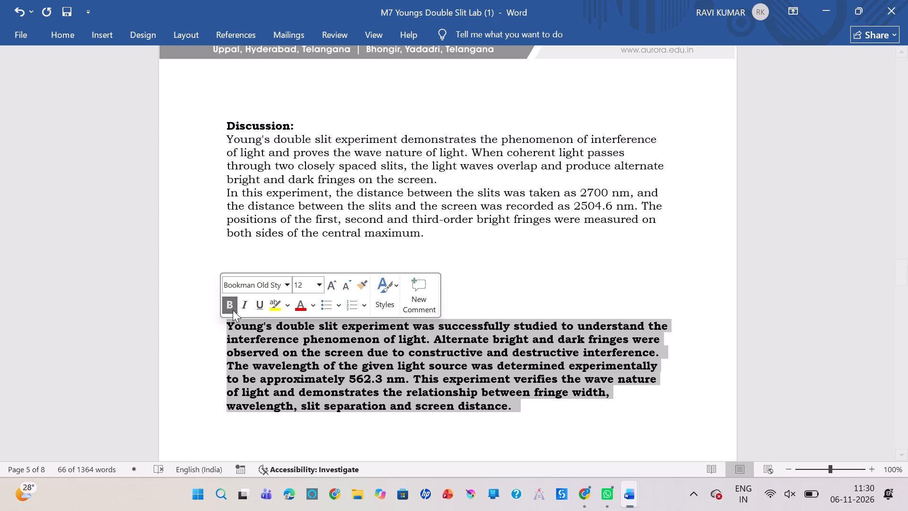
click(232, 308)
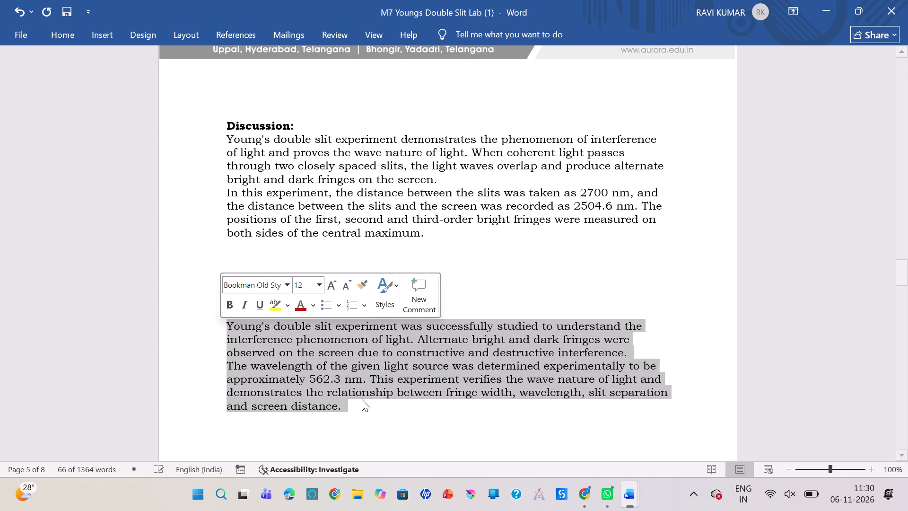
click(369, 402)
Look through the Viva Voce questions and their answers following the Conclusion.
scroll(369, 402, down, 2)
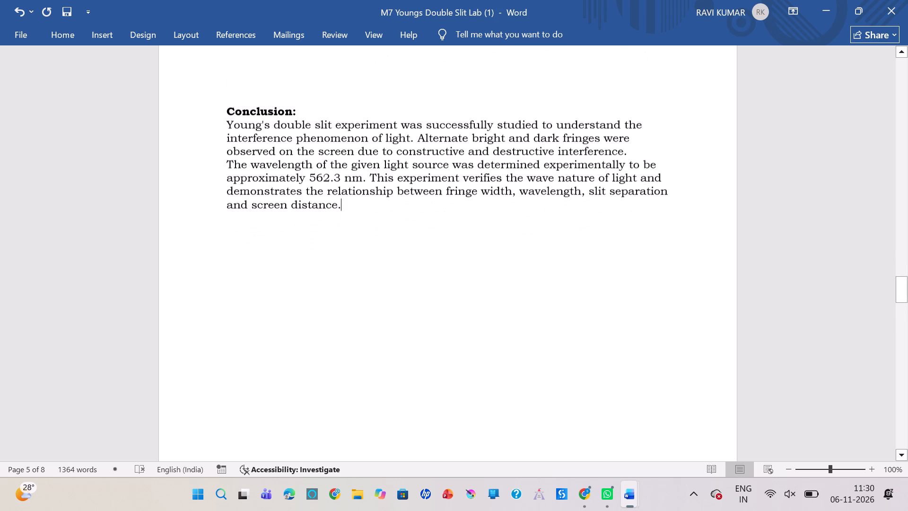
scroll(369, 402, down, 4)
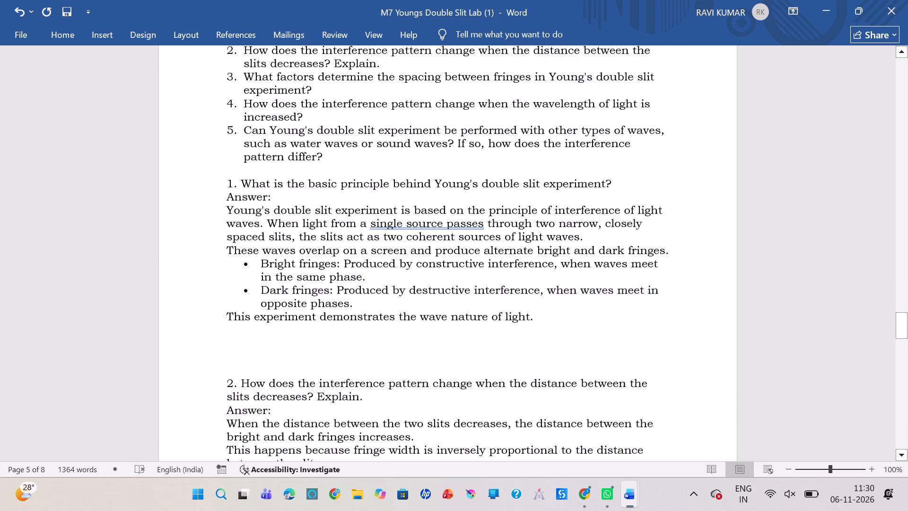
scroll(369, 402, down, 3)
scroll(369, 402, right, 1)
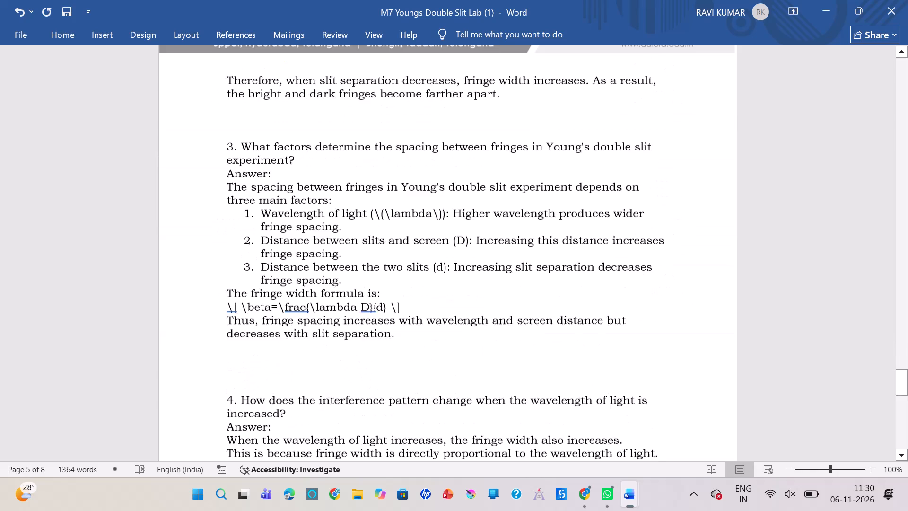
scroll(369, 402, right, 1)
scroll(369, 402, down, 2)
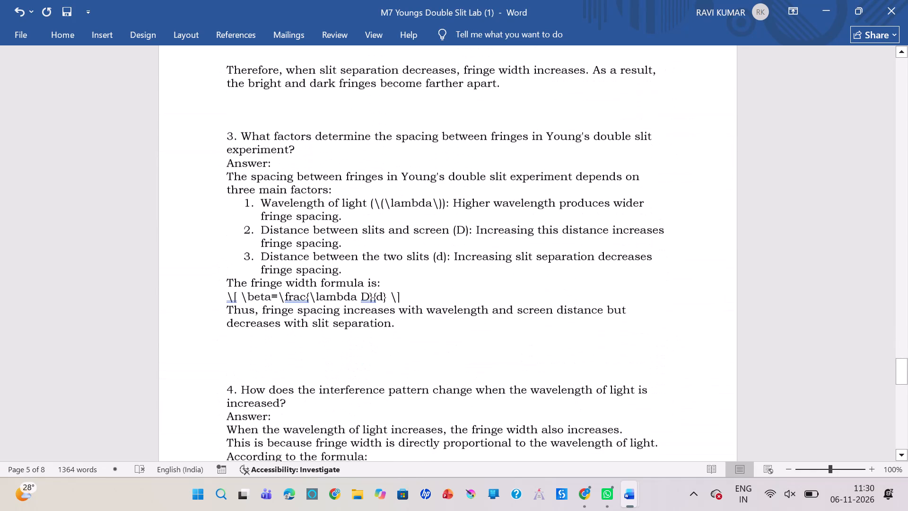
scroll(369, 402, down, 1)
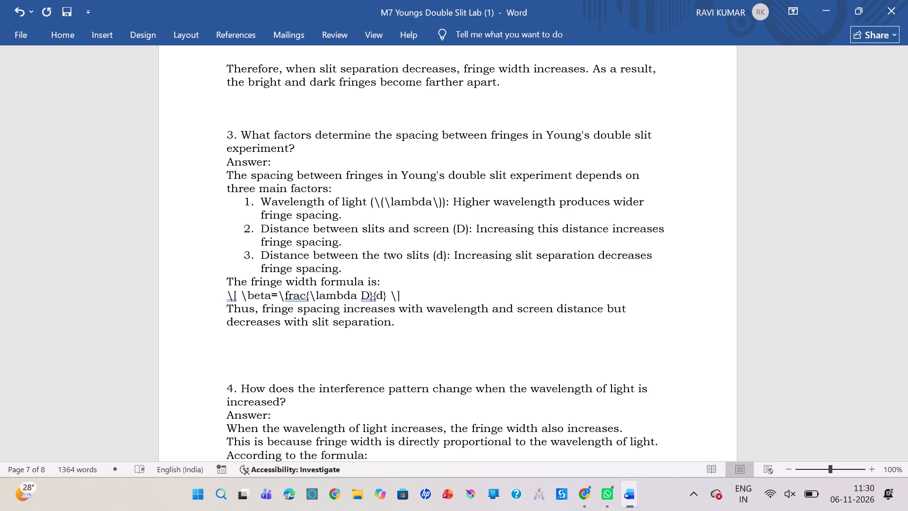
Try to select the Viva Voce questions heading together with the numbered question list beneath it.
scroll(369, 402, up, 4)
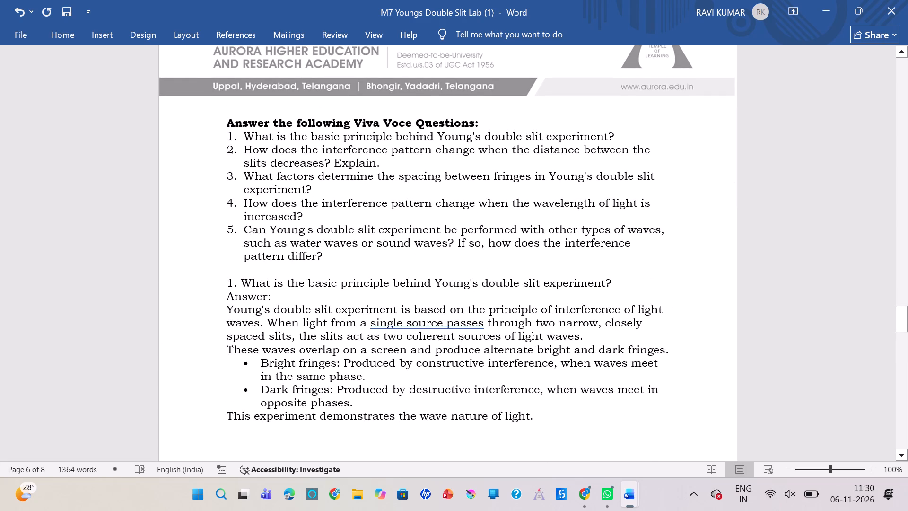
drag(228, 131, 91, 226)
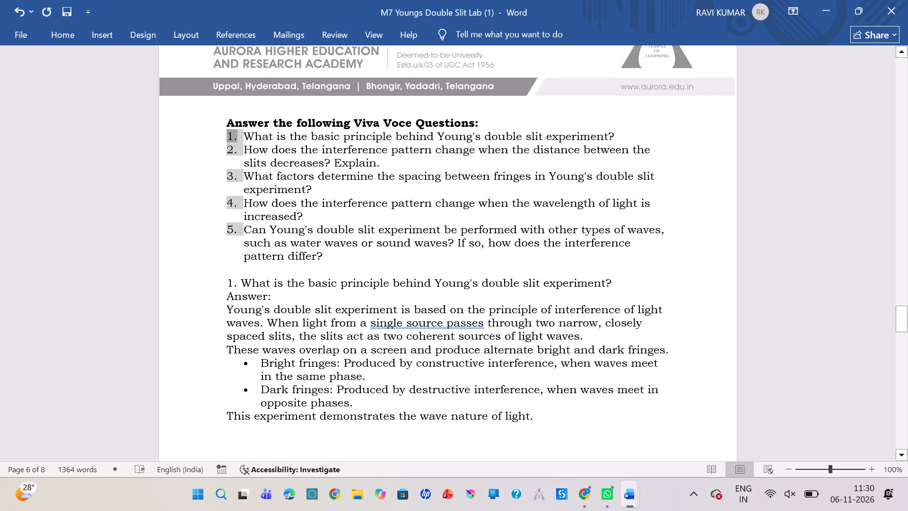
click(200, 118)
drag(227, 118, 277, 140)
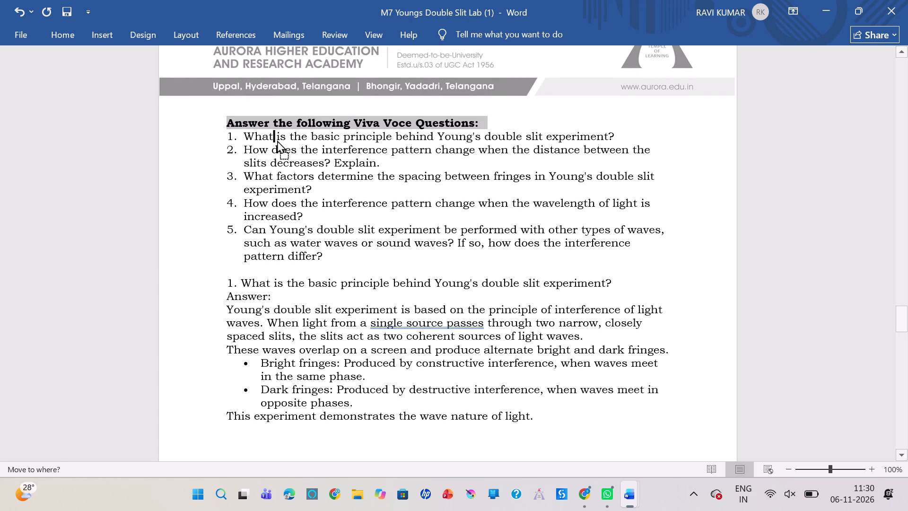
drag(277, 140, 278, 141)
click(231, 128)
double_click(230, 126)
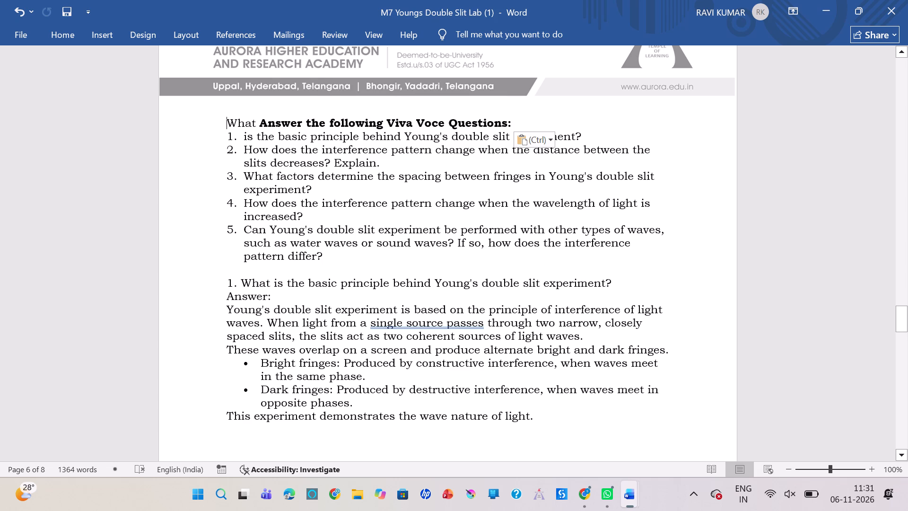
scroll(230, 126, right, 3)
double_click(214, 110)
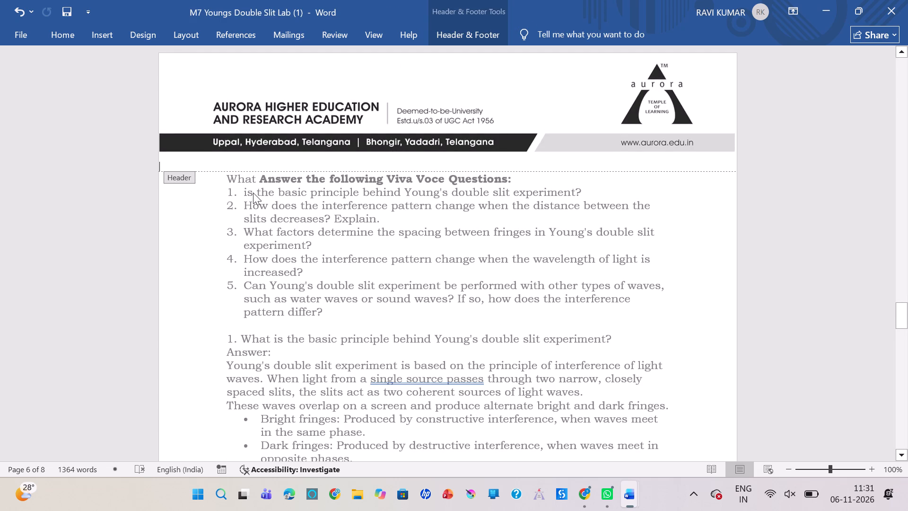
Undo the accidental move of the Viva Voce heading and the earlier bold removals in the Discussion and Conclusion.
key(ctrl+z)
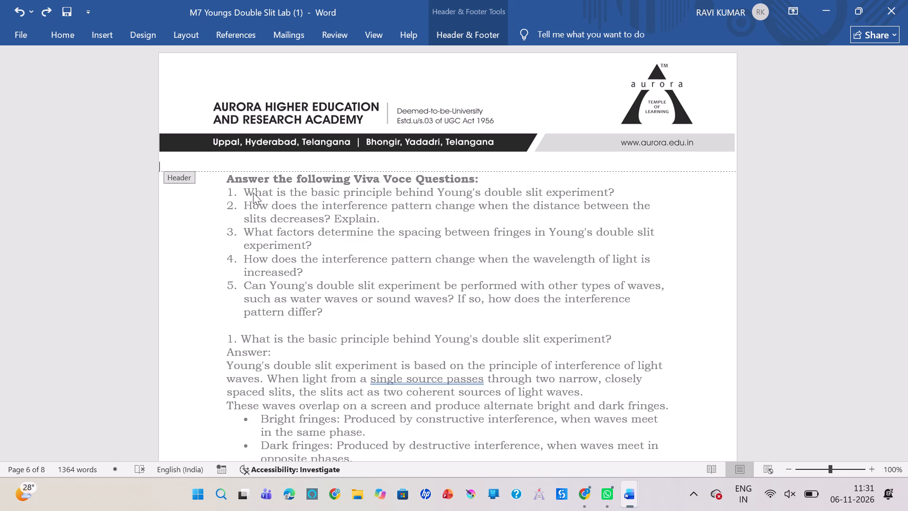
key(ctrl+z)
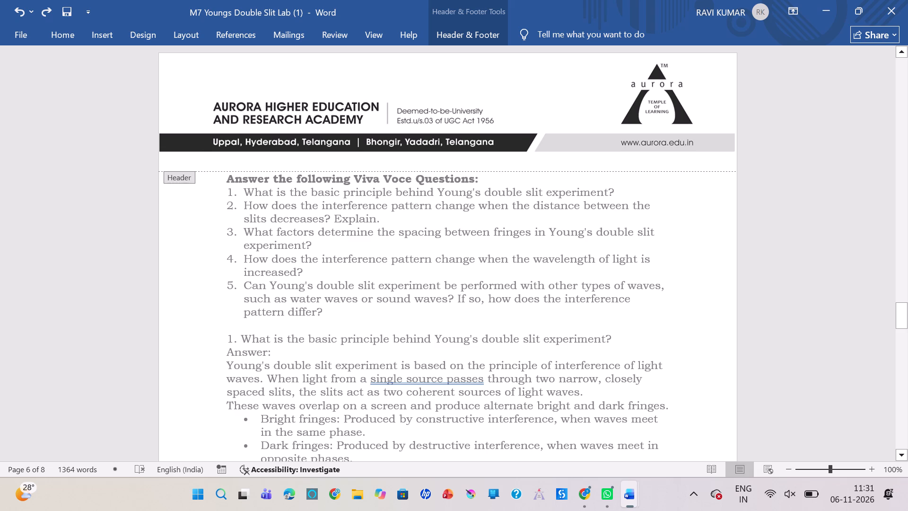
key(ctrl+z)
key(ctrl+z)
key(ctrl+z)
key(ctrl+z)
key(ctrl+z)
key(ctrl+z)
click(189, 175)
Look through the Viva Voce questions and their answers with the page header still open for editing.
scroll(189, 175, down, 3)
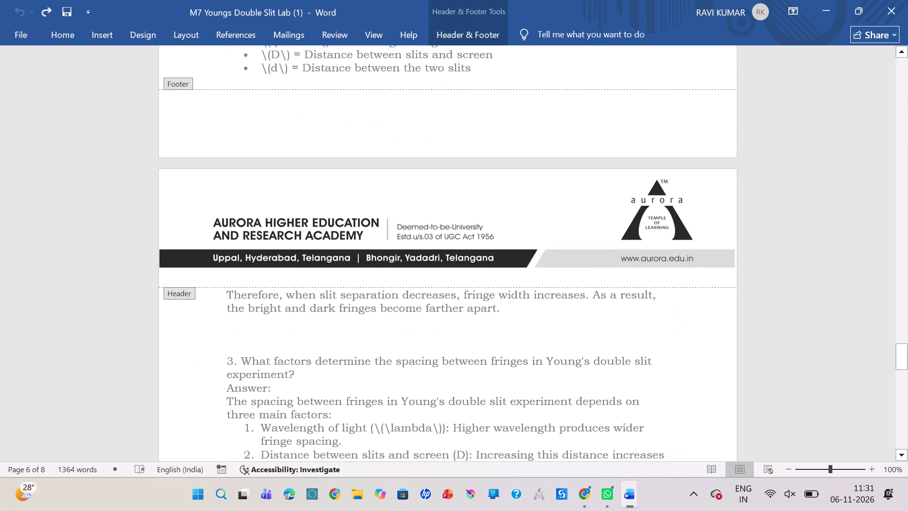
scroll(257, 272, up, 5)
scroll(257, 272, down, 3)
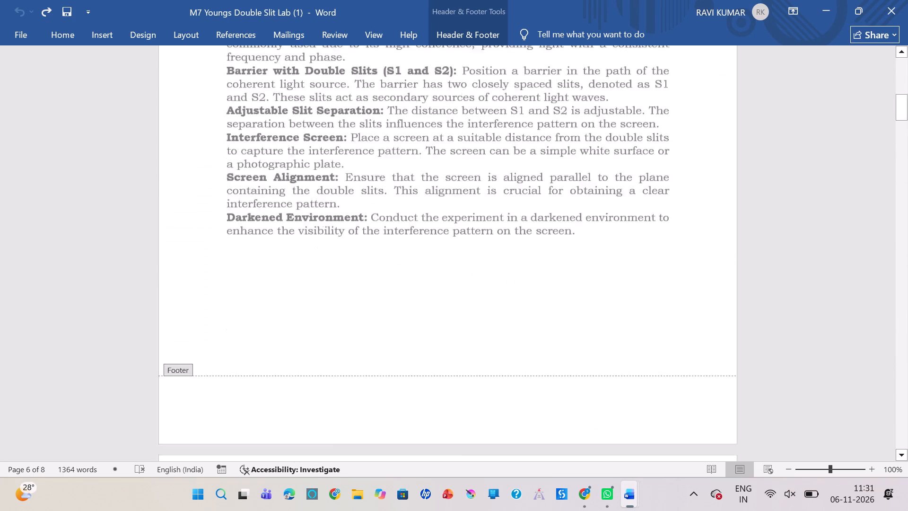
scroll(257, 272, down, 5)
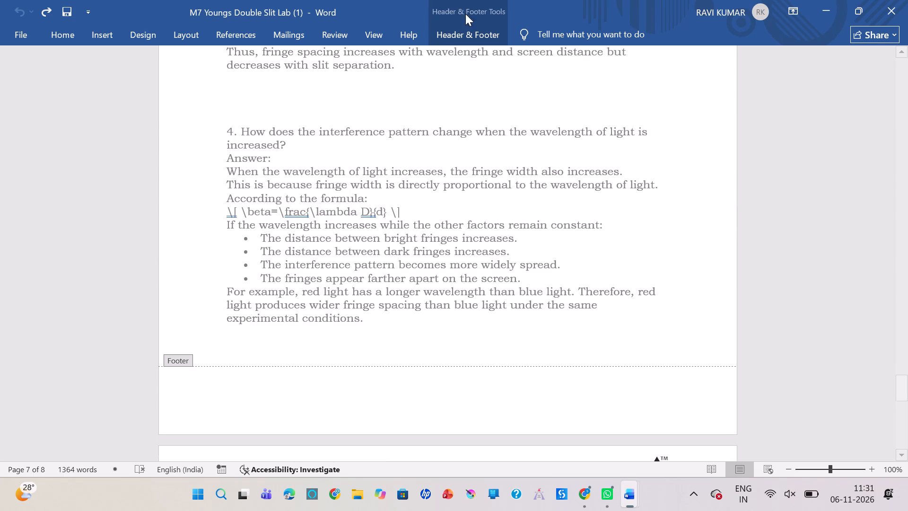
click(450, 38)
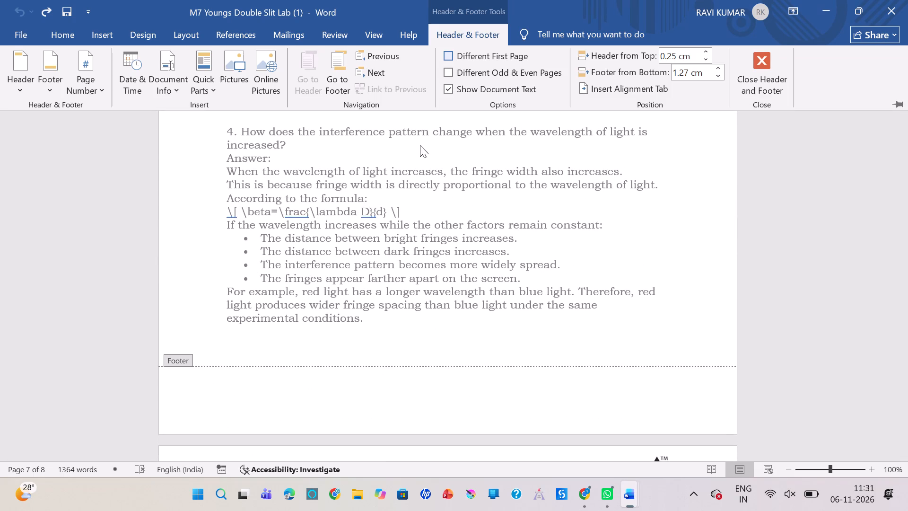
scroll(482, 189, up, 6)
scroll(482, 189, down, 2)
scroll(482, 189, up, 4)
scroll(482, 189, down, 4)
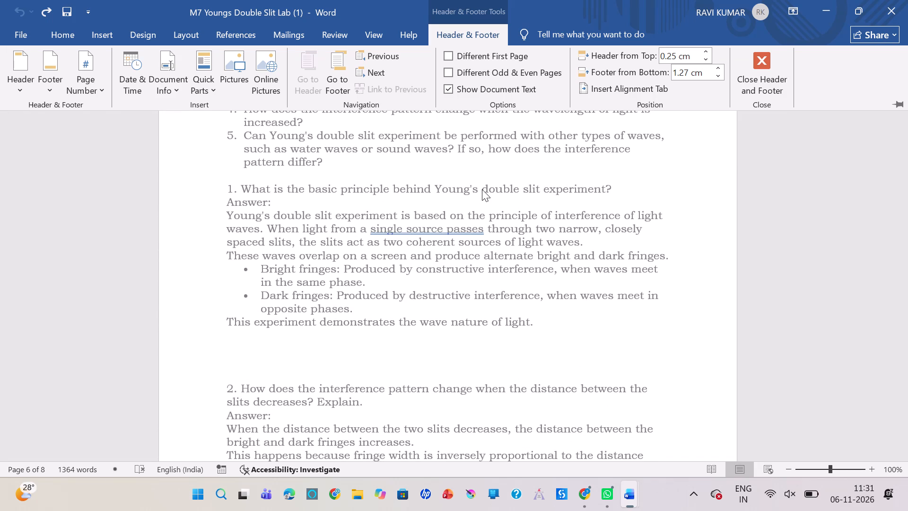
Remove the negative left indent of the header paragraph that holds the Aurora letterhead banner.
double_click(574, 326)
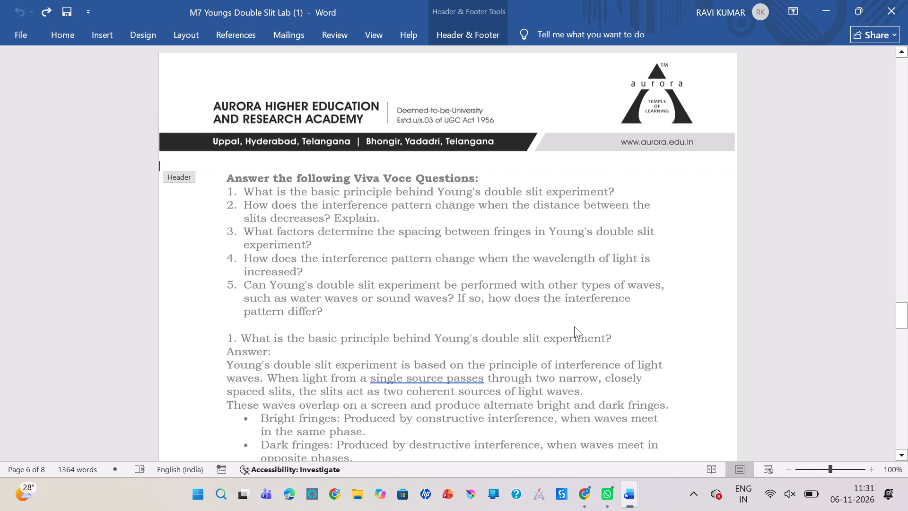
key(BackSpace)
key(BackSpace)
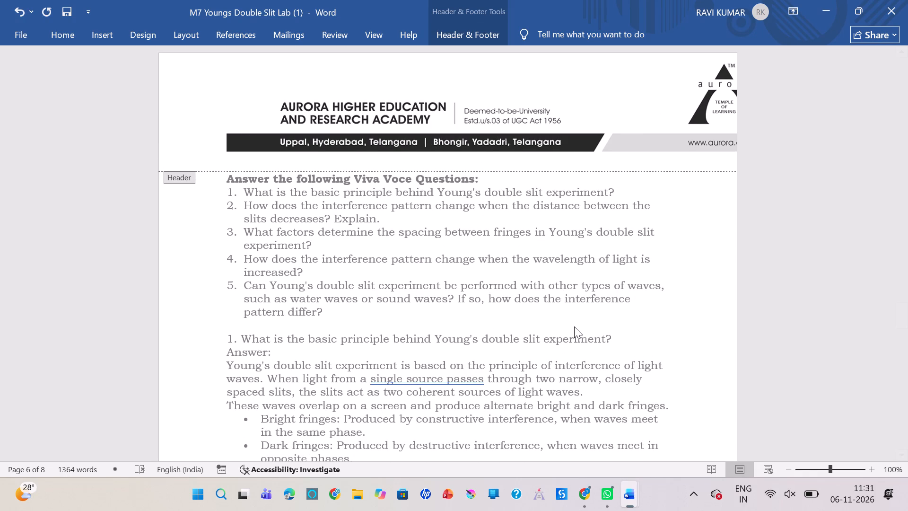
Check the letterhead banner and body text across the pages, from the wavelength calculations to the last viva answer.
scroll(437, 297, up, 2)
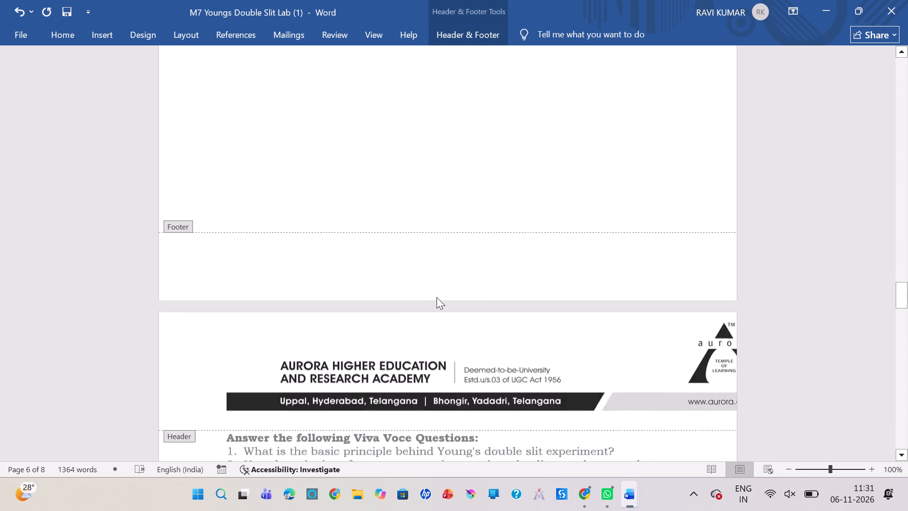
scroll(437, 297, up, 6)
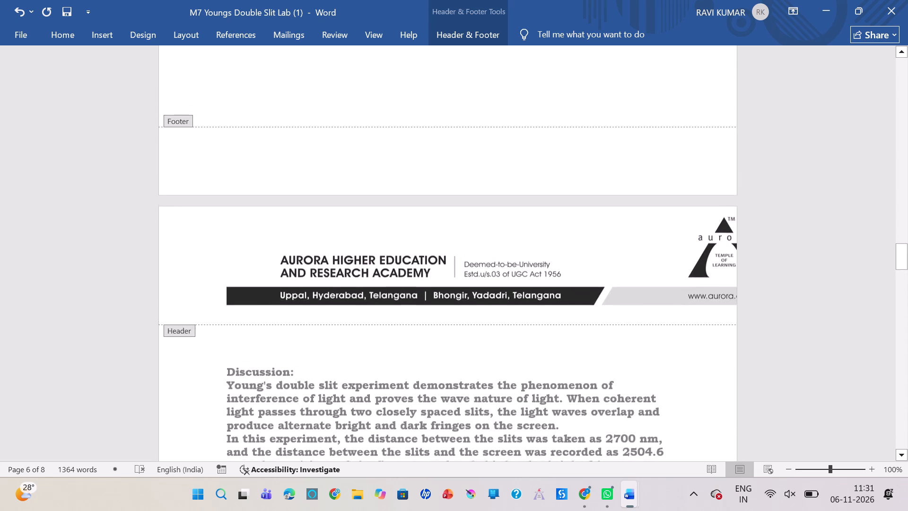
scroll(437, 297, up, 3)
scroll(437, 297, down, 3)
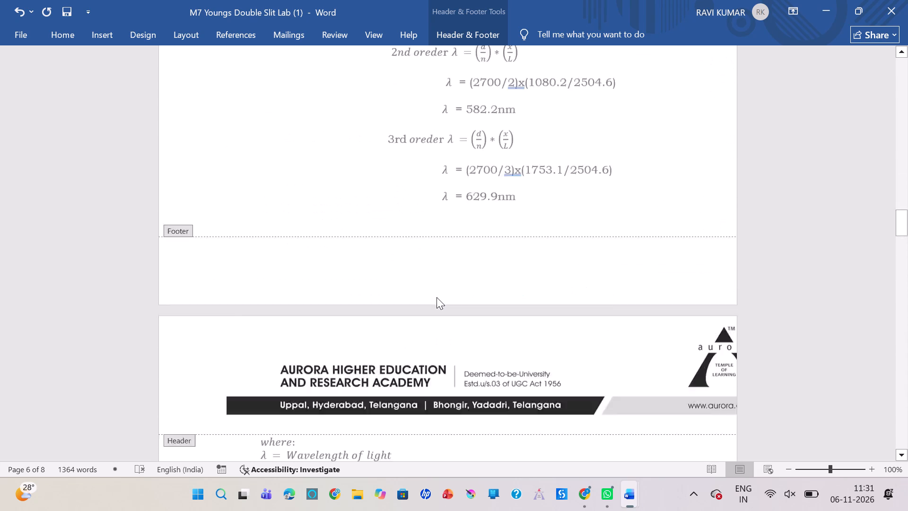
scroll(437, 297, down, 4)
scroll(437, 297, up, 1)
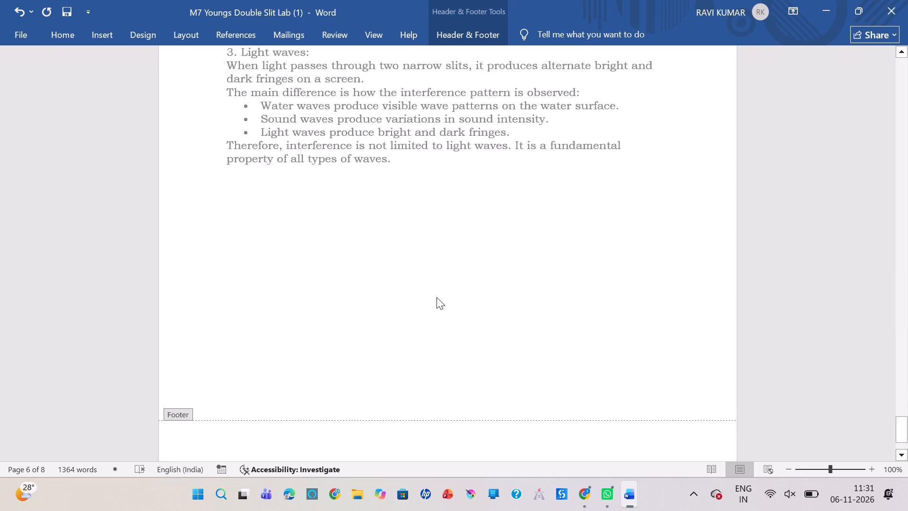
scroll(437, 297, up, 1)
Leave header editing and place the cursor after the final sentence of the last Viva Voce answer.
triple_click(381, 254)
triple_click(381, 254)
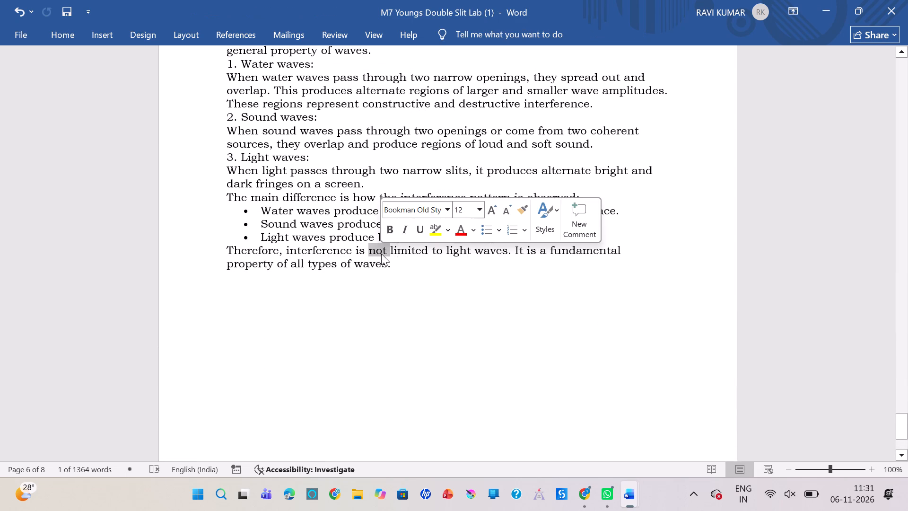
click(406, 264)
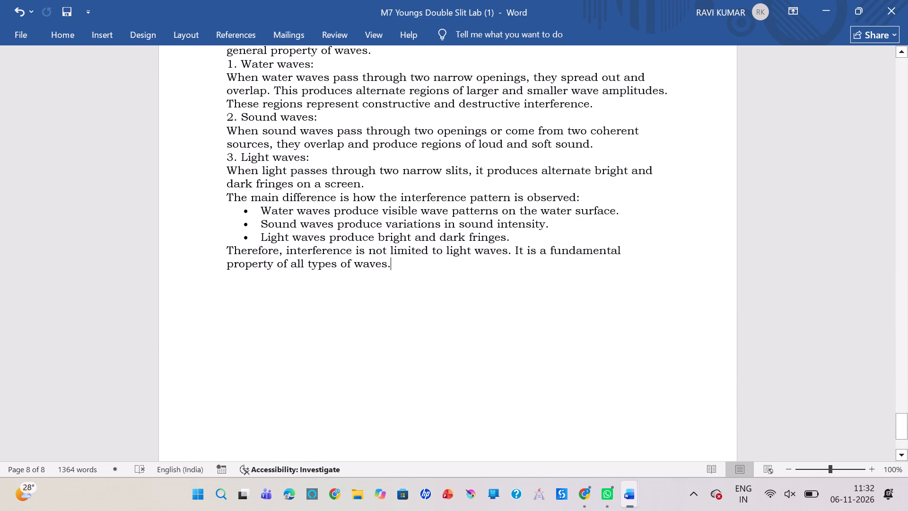
Delete the whole Viva Voce section, from its "Answer the following Viva Voce Questions" heading through the last answer at the document's end.
scroll(406, 264, up, 7)
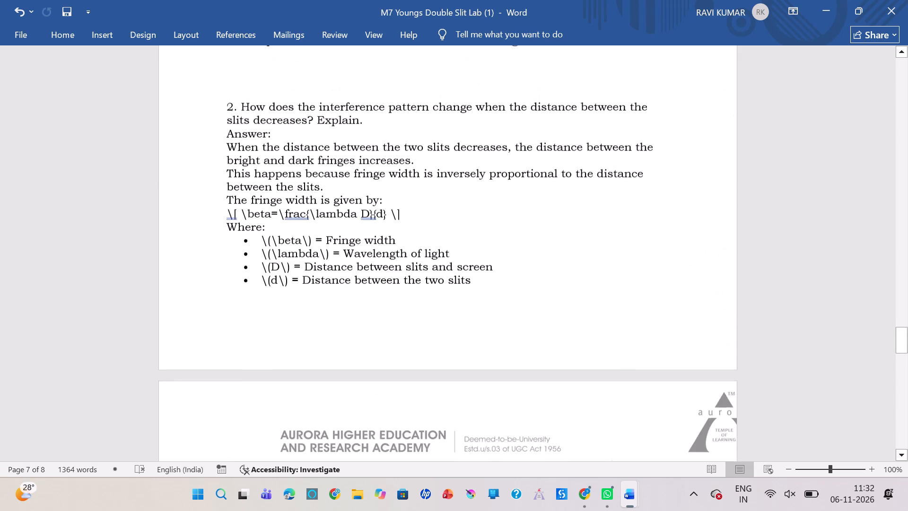
scroll(406, 264, up, 4)
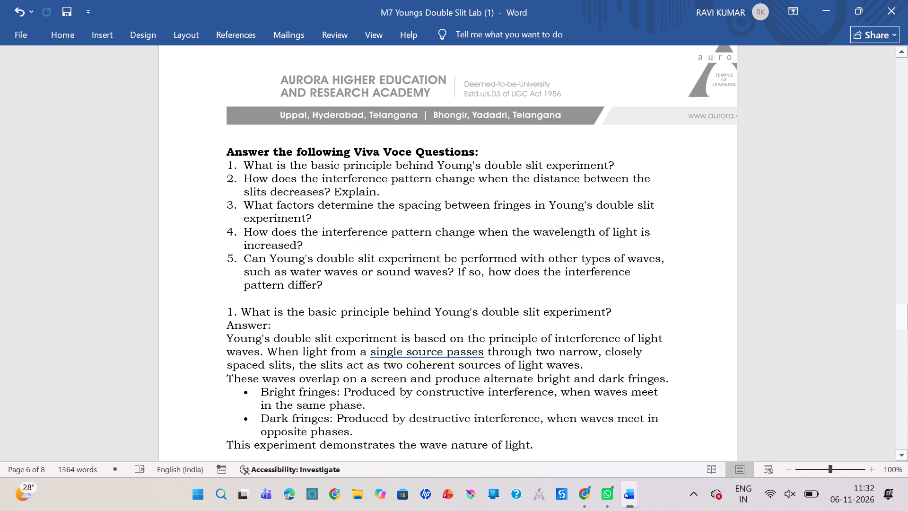
drag(226, 151, 561, 353)
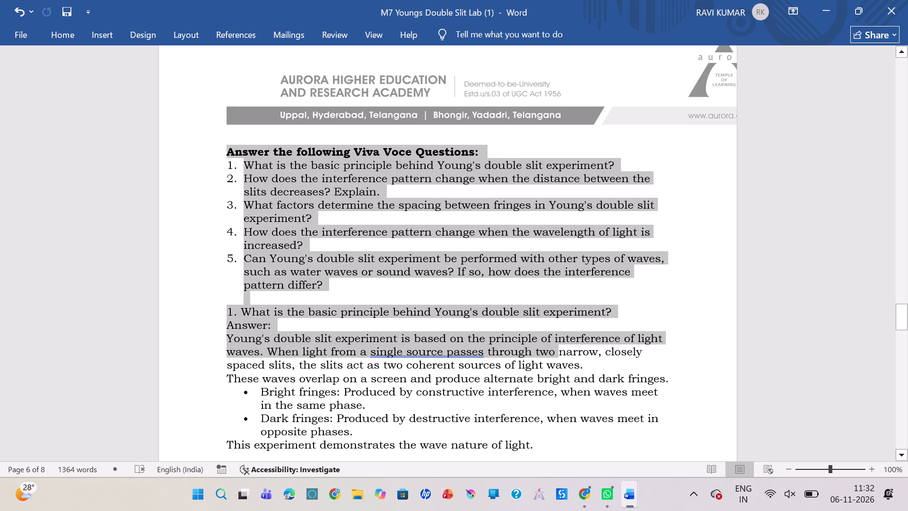
drag(561, 353, 565, 510)
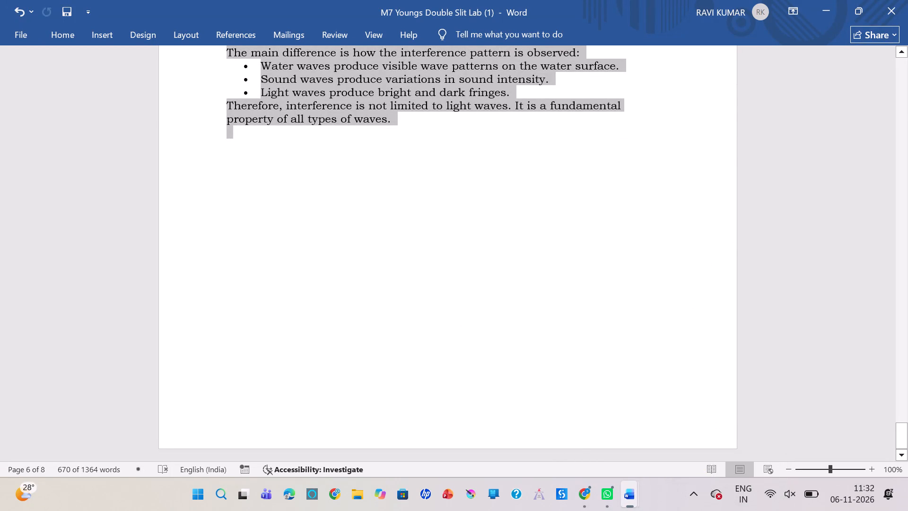
key(BackSpace)
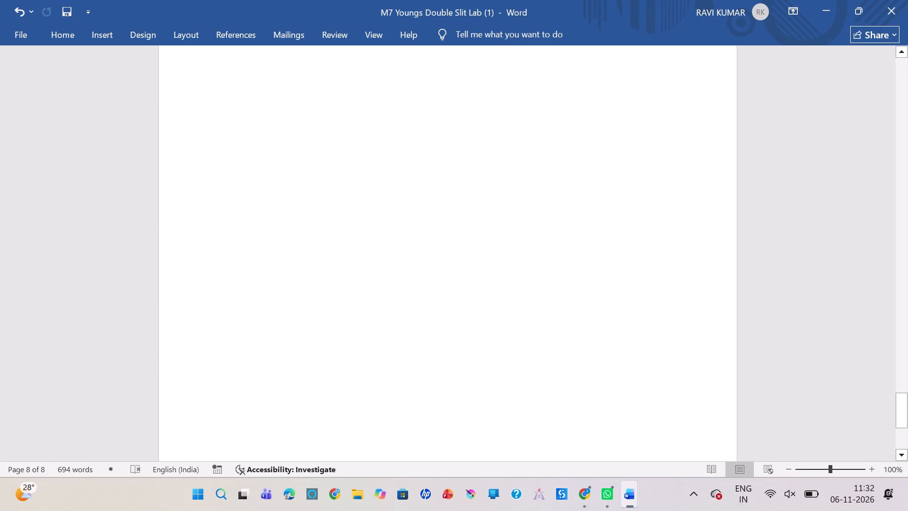
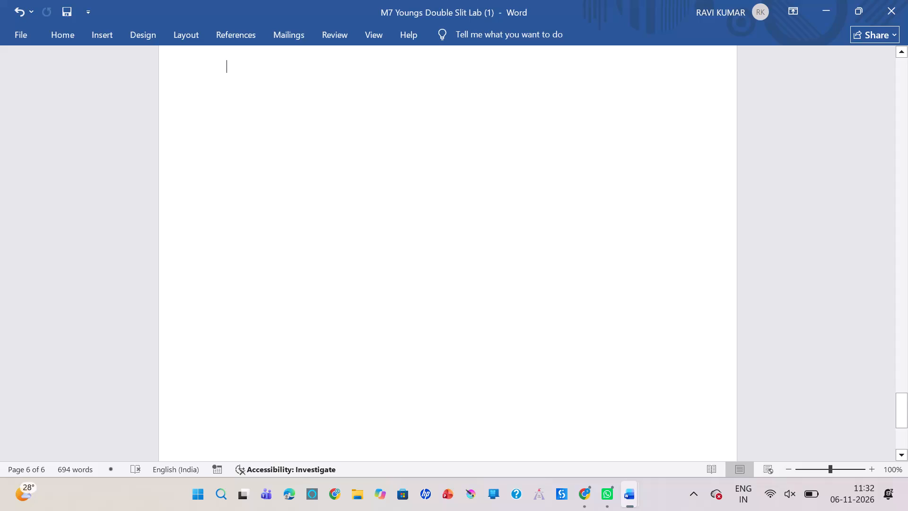
Review the remaining pages, covering the conclusion, the observations table, the wavelength calculations and the symbol definitions that follow them.
scroll(413, 361, up, 7)
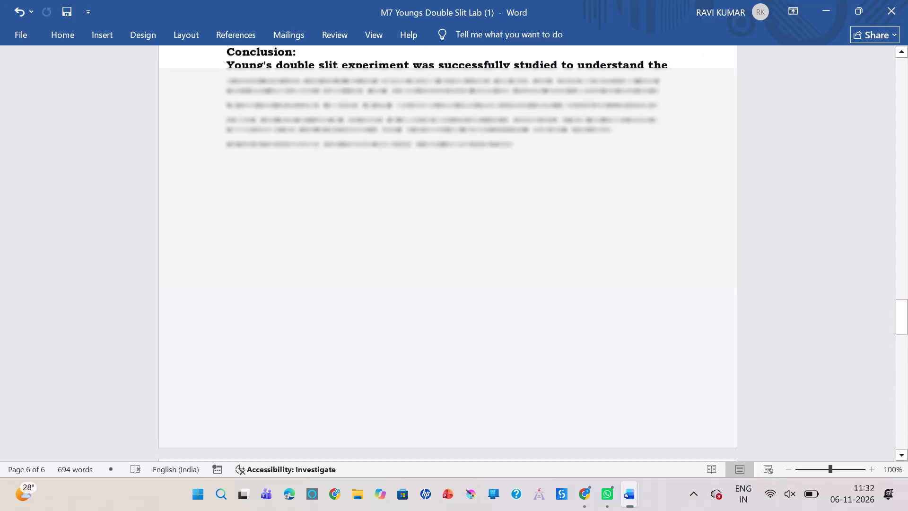
scroll(413, 361, down, 3)
scroll(413, 361, up, 3)
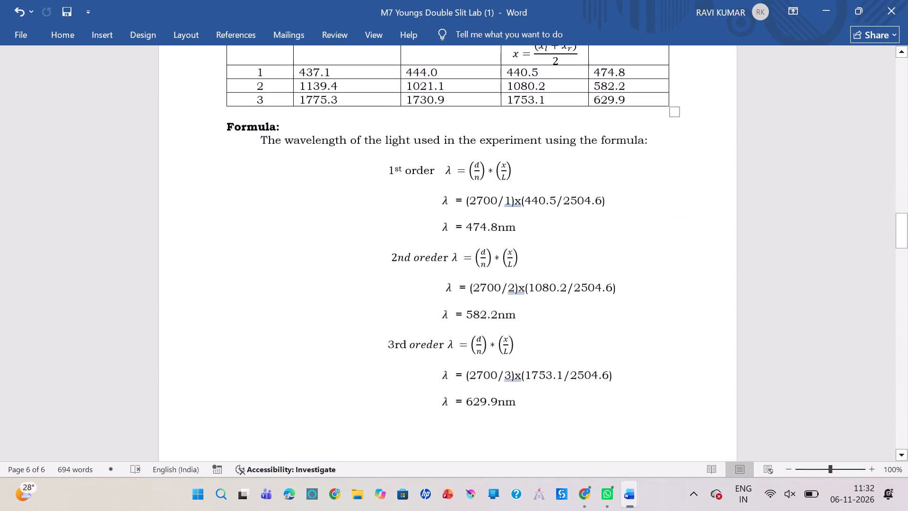
scroll(413, 361, up, 4)
scroll(413, 361, down, 3)
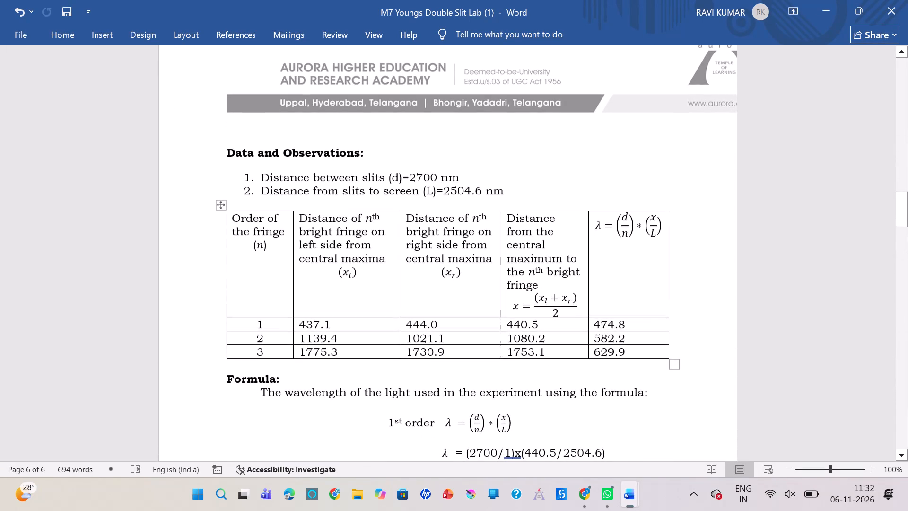
scroll(413, 361, down, 1)
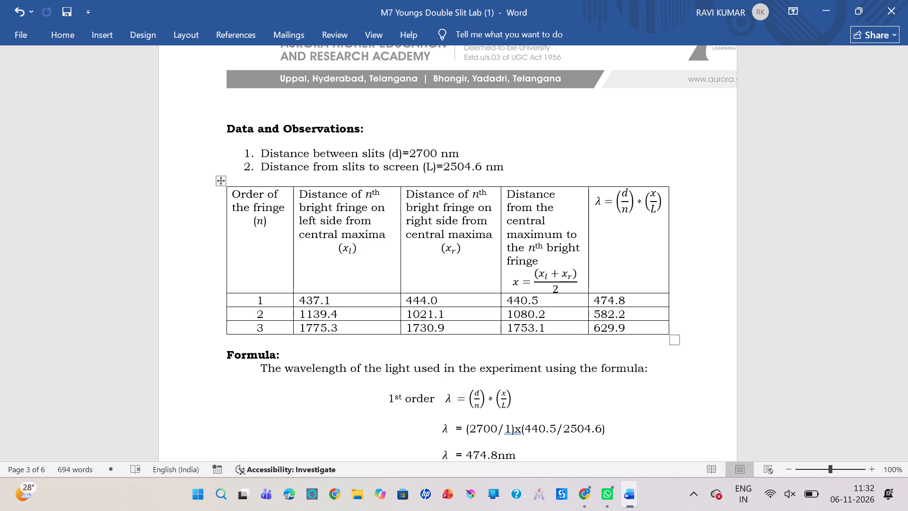
scroll(413, 361, down, 3)
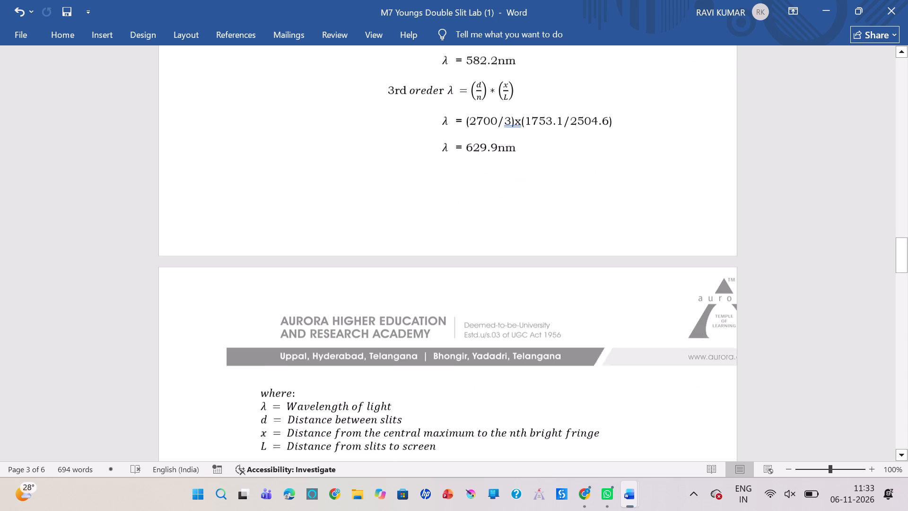
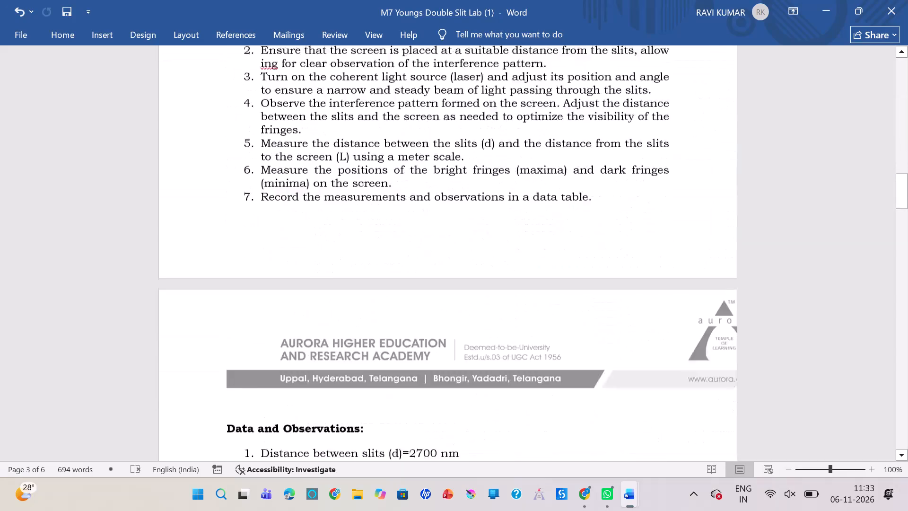
Review the document from the procedure through the observations table, wavelength calculations, result, discussion and conclusion to the last page.
scroll(376, 345, down, 3)
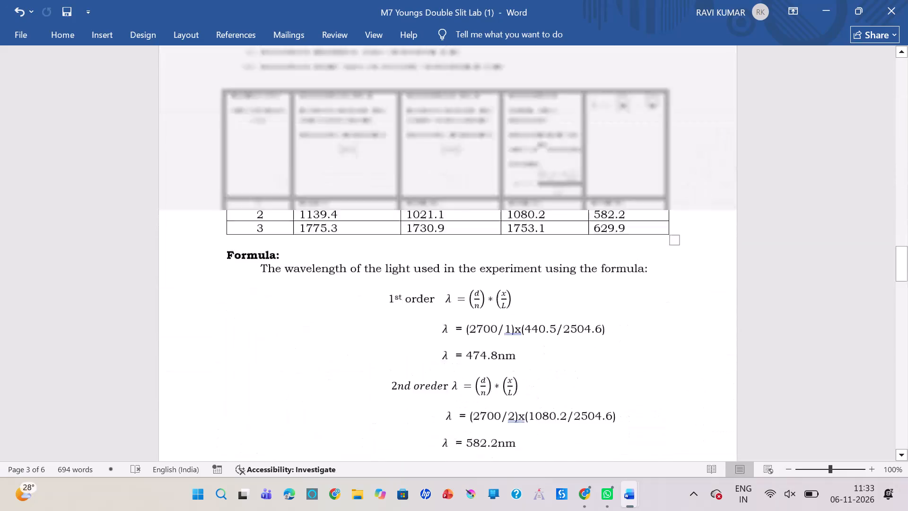
scroll(376, 345, up, 2)
scroll(376, 345, down, 4)
scroll(376, 345, up, 1)
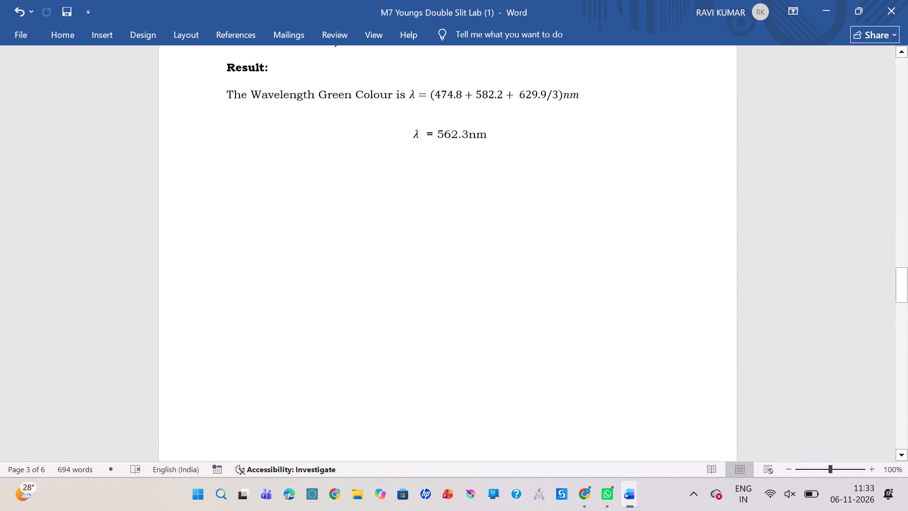
scroll(376, 345, up, 1)
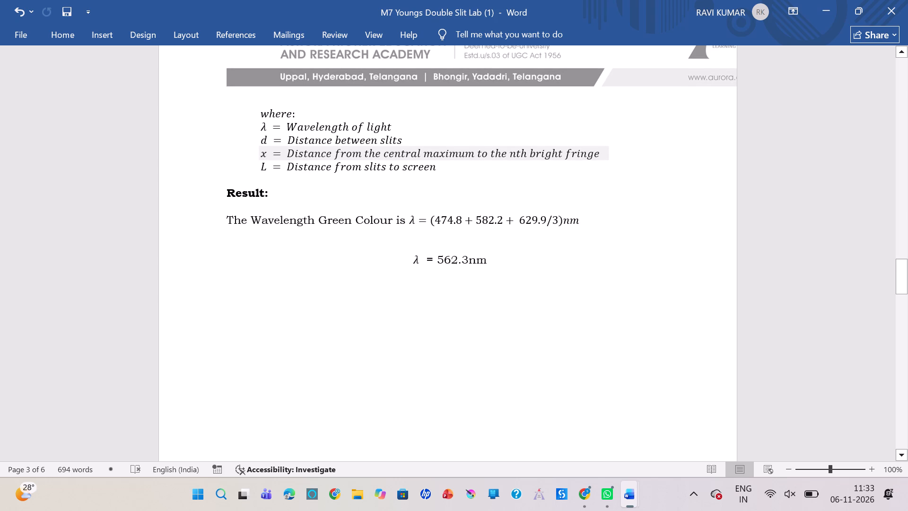
scroll(431, 357, down, 1)
scroll(495, 360, down, 3)
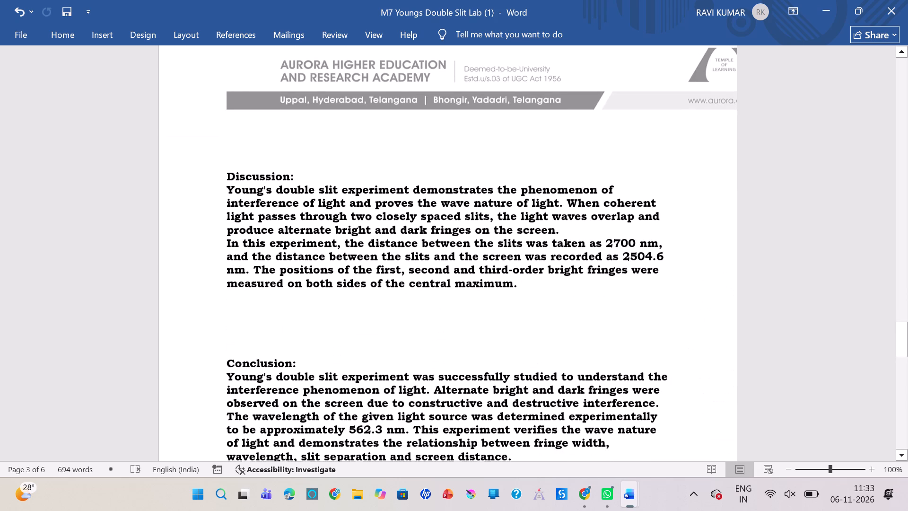
scroll(495, 360, down, 4)
scroll(495, 360, up, 5)
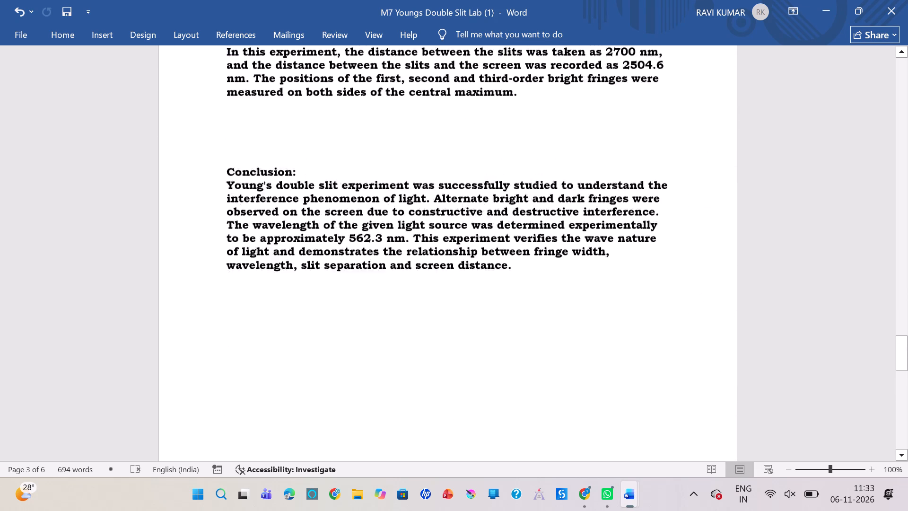
scroll(495, 360, up, 1)
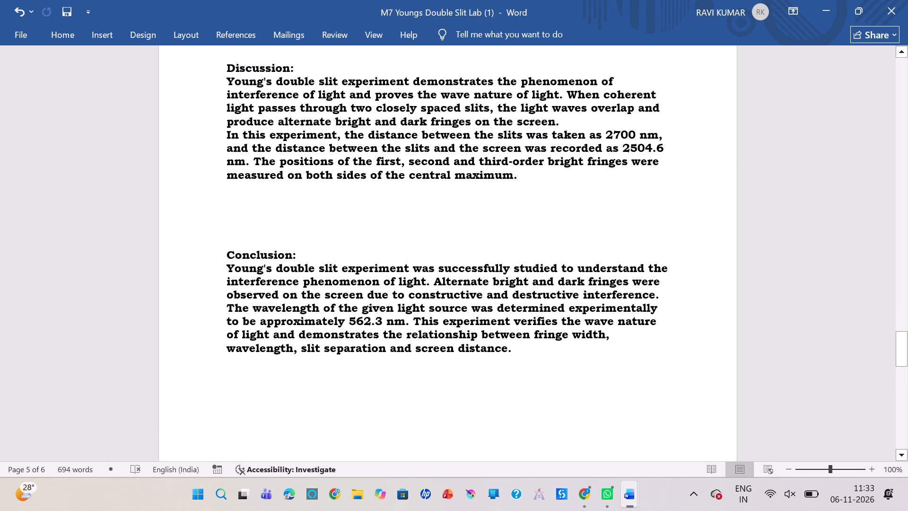
scroll(402, 350, down, 3)
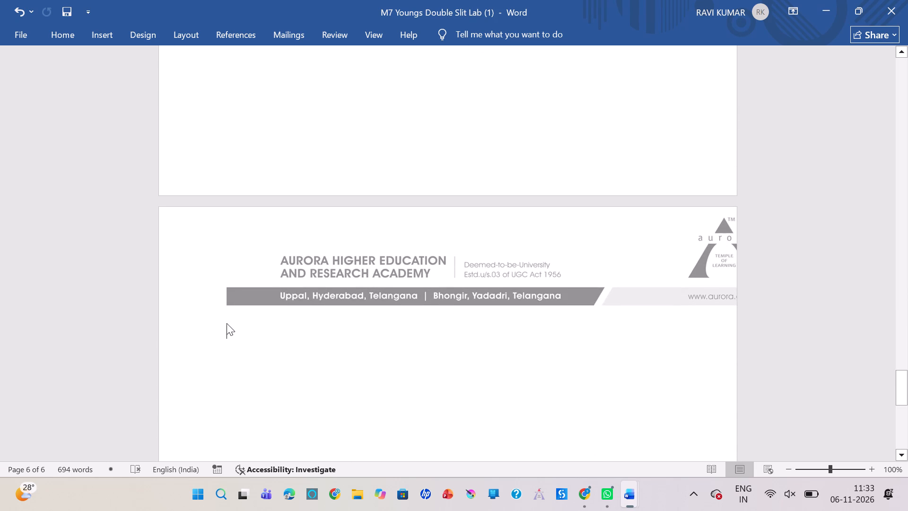
Place the insertion point at the top of the blank last page, just below the header.
click(227, 323)
click(225, 331)
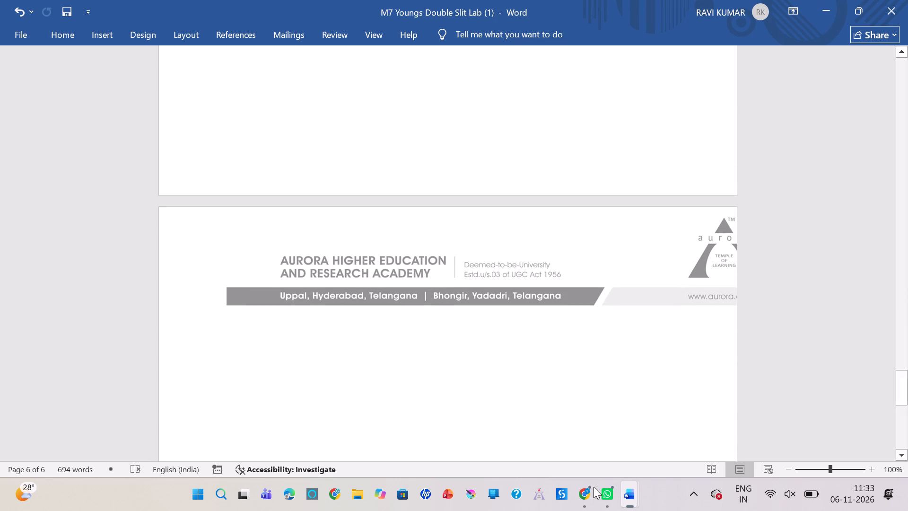
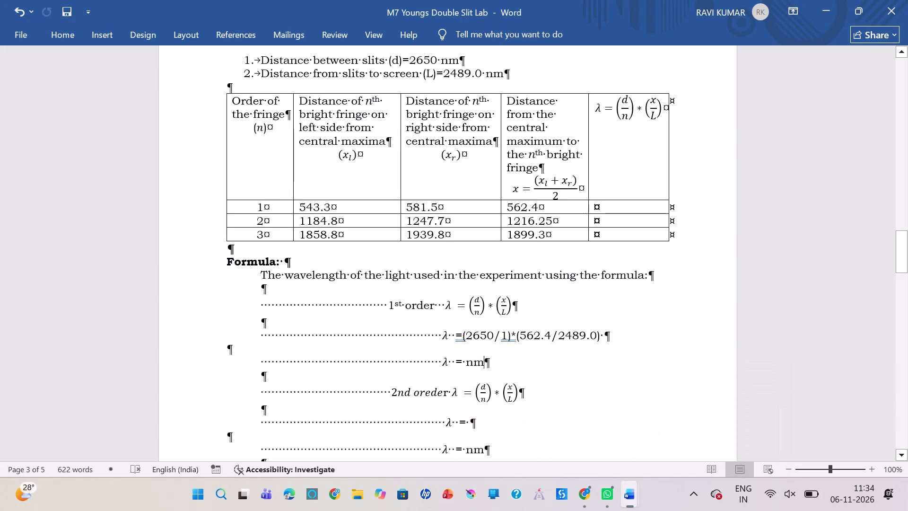
Paste the copied Viva Voce section onto the blank last page of M7 Youngs Double Slit Lab (1) and return to M7 Youngs Double Slit Lab.
click(635, 489)
click(668, 440)
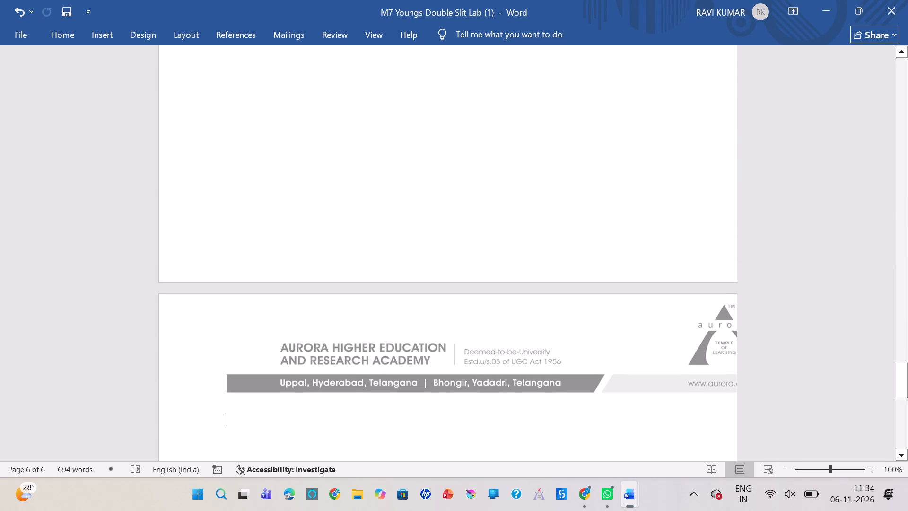
click(237, 419)
key(ctrl+v)
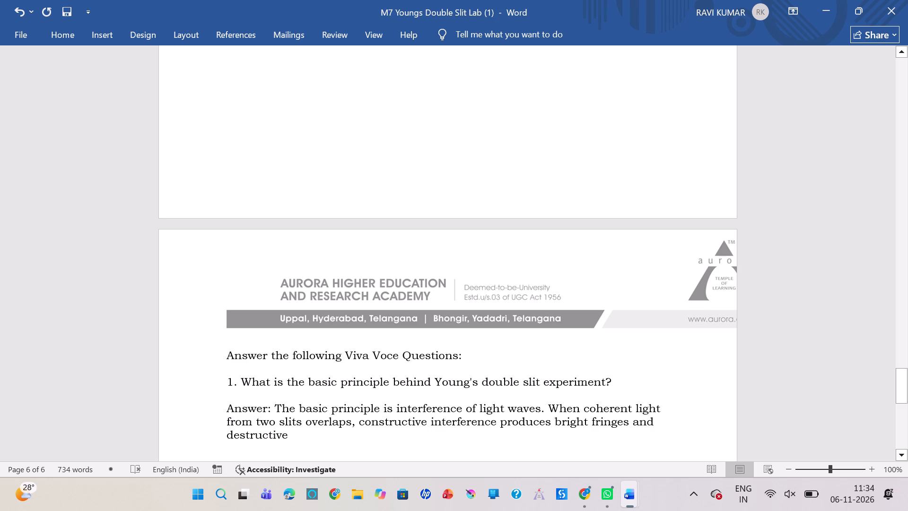
key(alt+Tab)
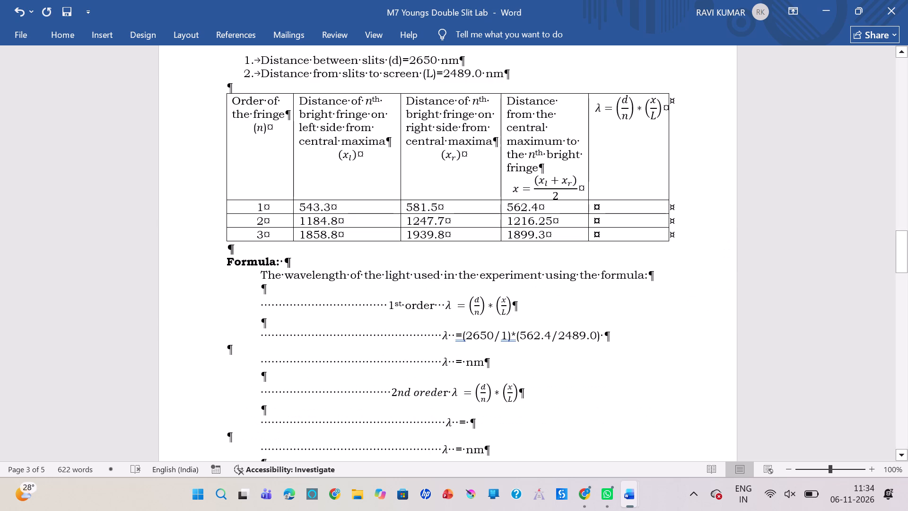
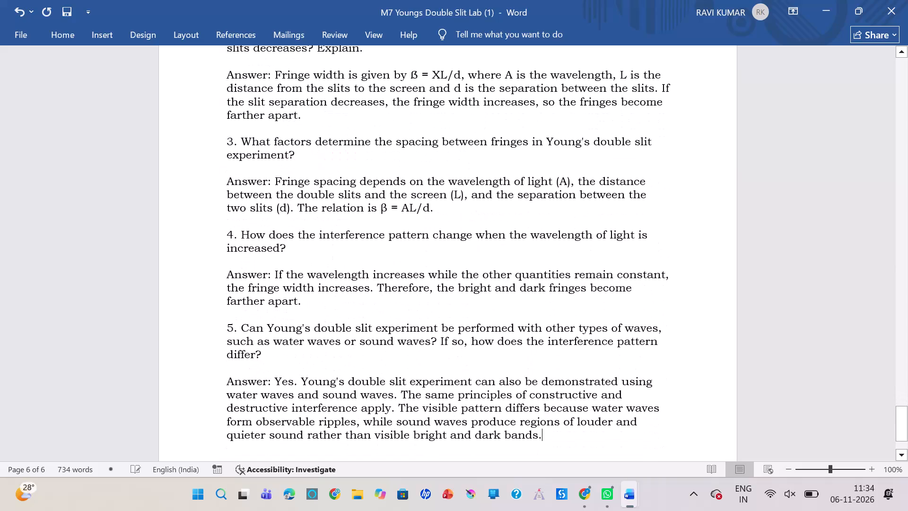
Remove the bold formatting from the body text under the Discussion and Conclusion headings, keeping both headings bold.
scroll(682, 427, up, 1)
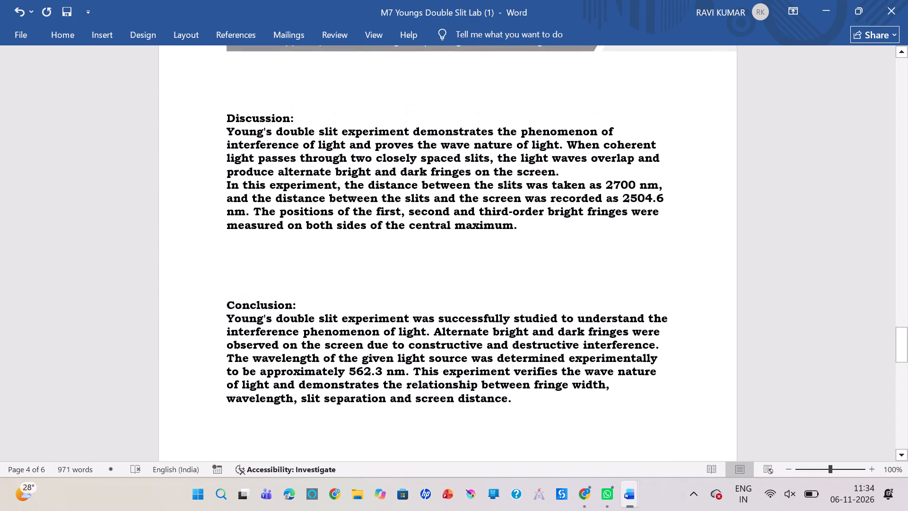
drag(229, 130, 477, 219)
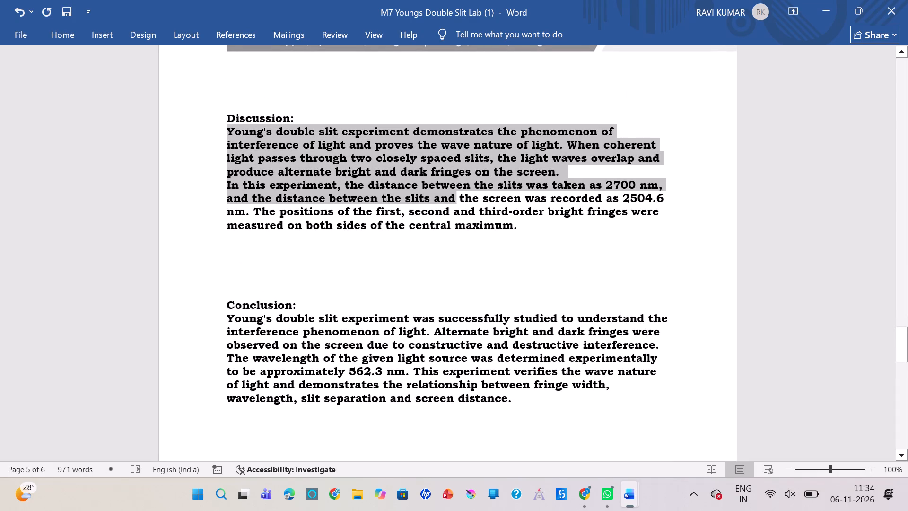
drag(477, 219, 501, 237)
click(514, 203)
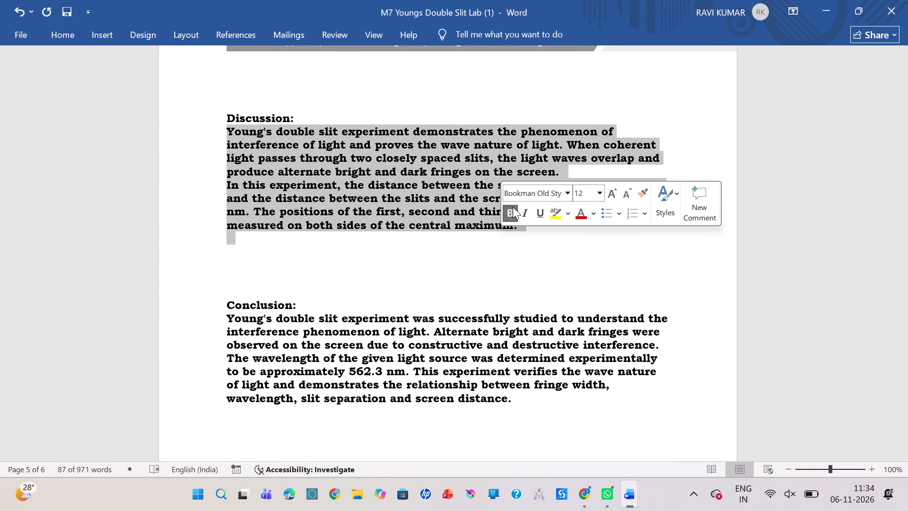
click(513, 207)
click(448, 253)
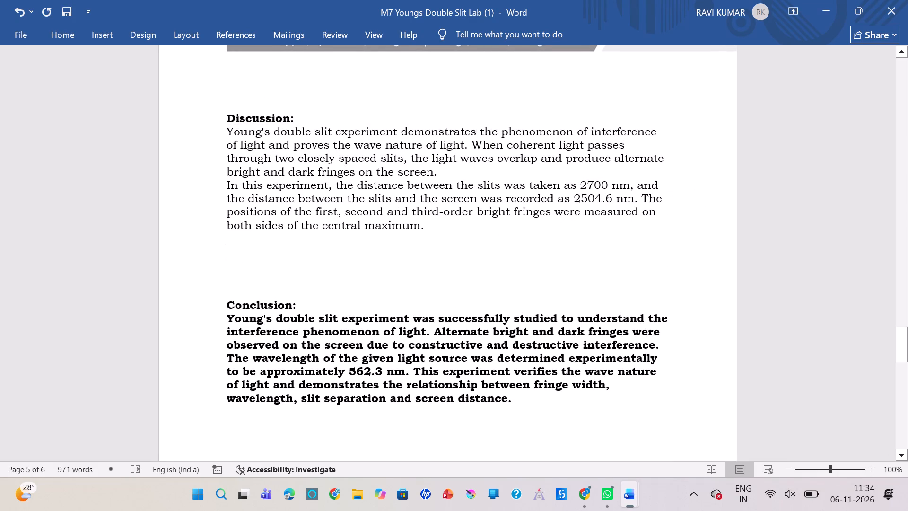
drag(226, 316, 488, 399)
click(491, 381)
click(372, 233)
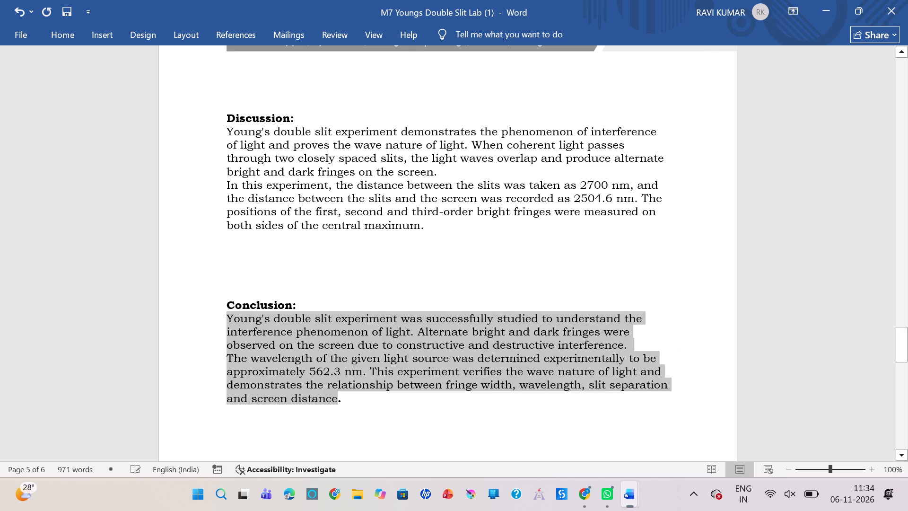
Replace the student name in the first page's details table with the other student's full name in capitals.
scroll(375, 221, up, 7)
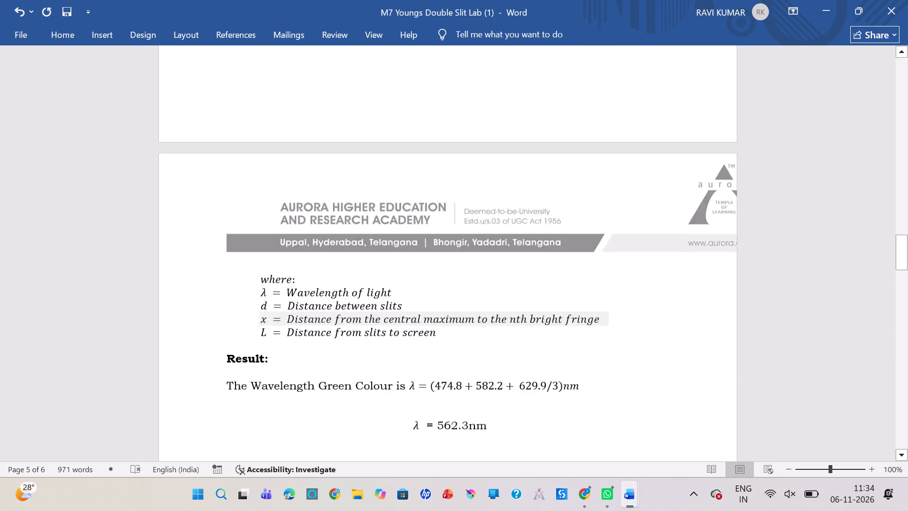
scroll(375, 221, up, 12)
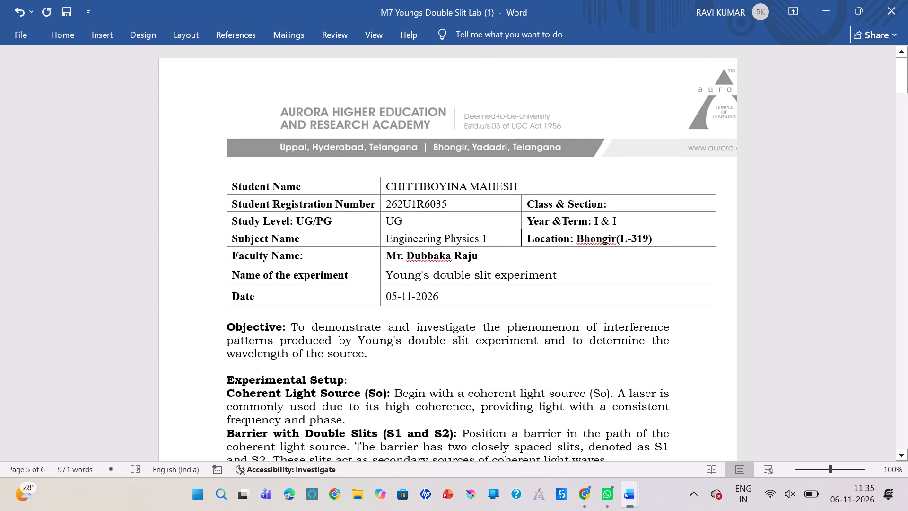
click(528, 184)
key(BackSpace)
key(BackSpace)
key(BackSpace)
key(BackSpace)
key(BackSpace)
key(BackSpace)
key(BackSpace)
key(BackSpace)
key(BackSpace)
key(BackSpace)
key(BackSpace)
key(BackSpace)
key(BackSpace)
key(BackSpace)
key(BackSpace)
key(BackSpace)
key(BackSpace)
key(BackSpace)
key(BackSpace)
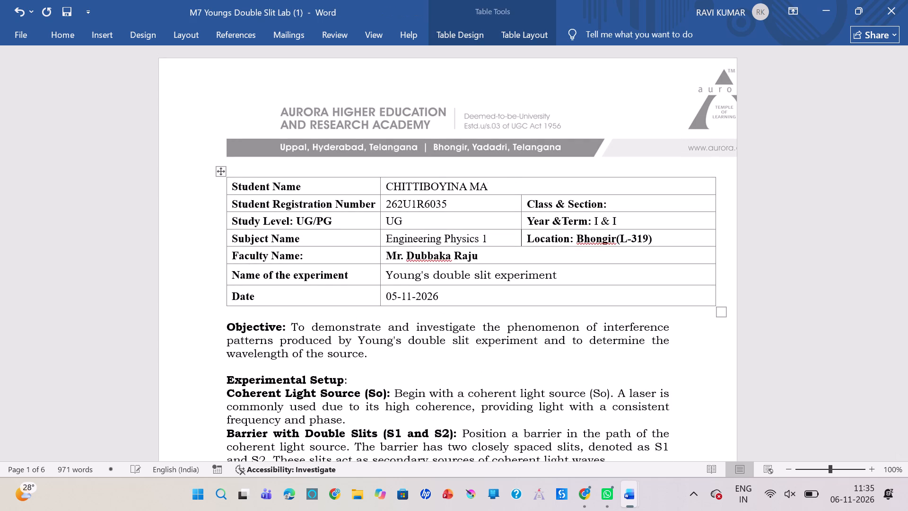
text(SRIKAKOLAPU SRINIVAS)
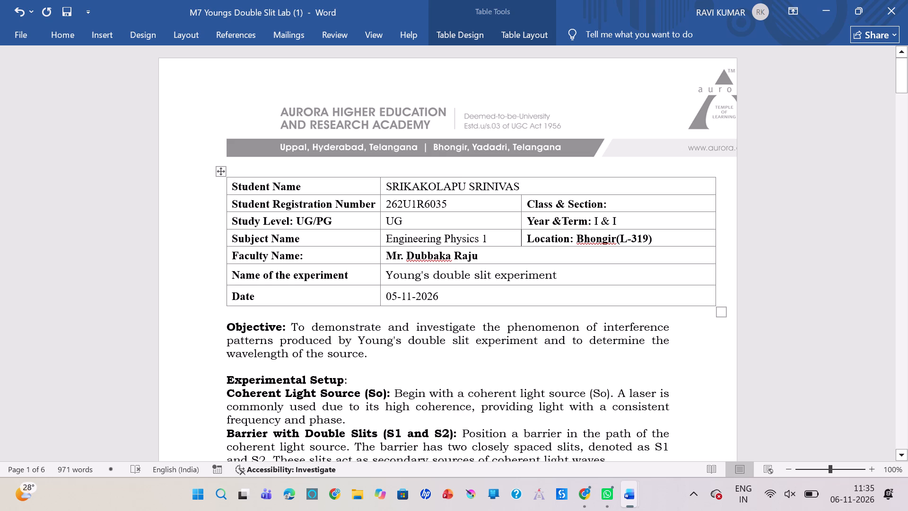
Replace the final digits of the Student Registration Number in the details table with the other student's number.
click(452, 207)
key(BackSpace)
key(BackSpace)
key(BackSpace)
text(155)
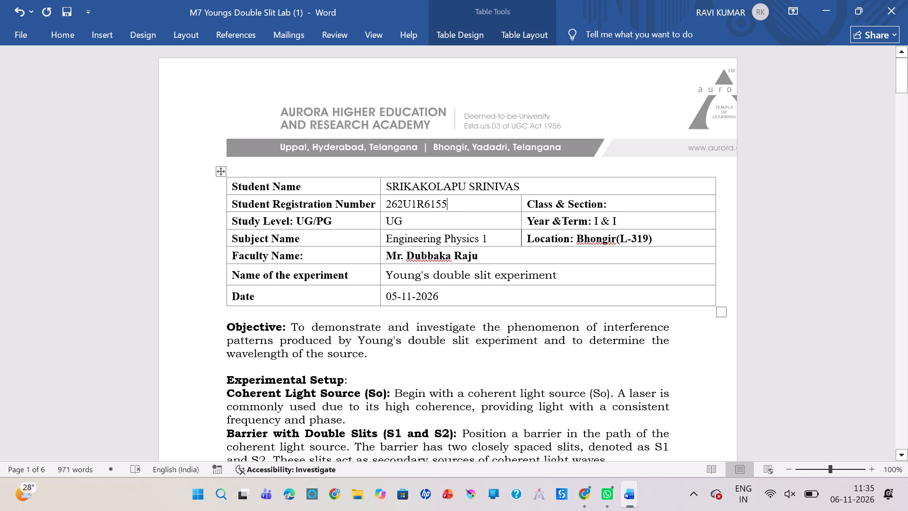
Change the experiment date in the details table to 06-11-2026.
click(396, 294)
key(BackSpace)
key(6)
Fill in the Class & Section field of the details table with AI/ML-1C.
click(617, 203)
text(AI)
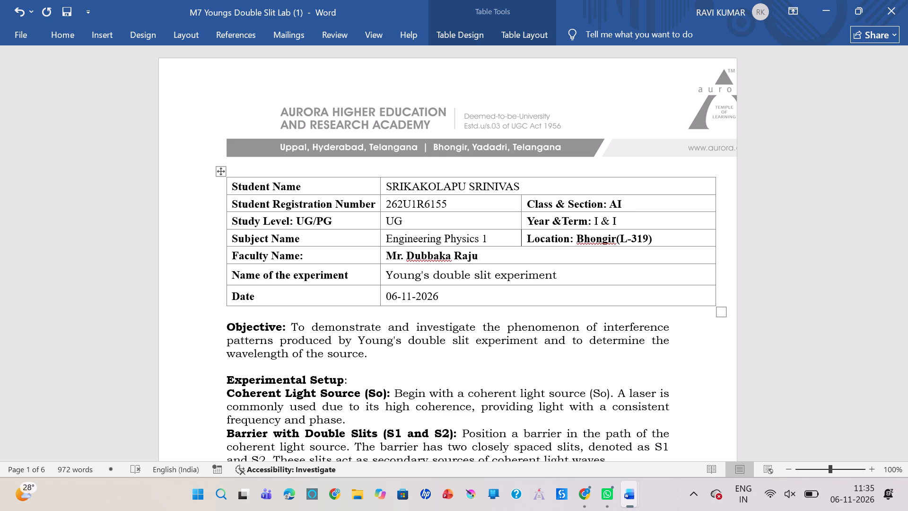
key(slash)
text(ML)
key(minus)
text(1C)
Review the document's pages from the experimental setup through the circuit diagram and procedure to the observation table and formula calculations.
scroll(617, 203, down, 2)
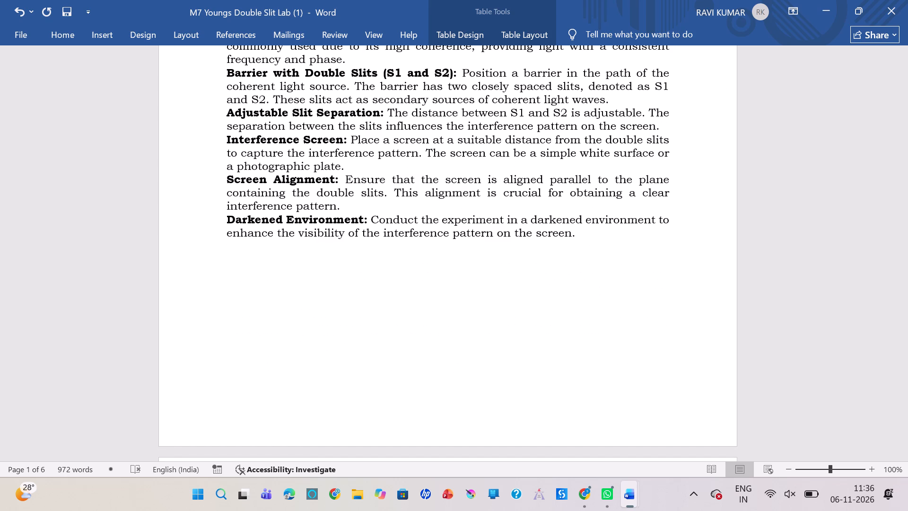
scroll(605, 183, down, 1)
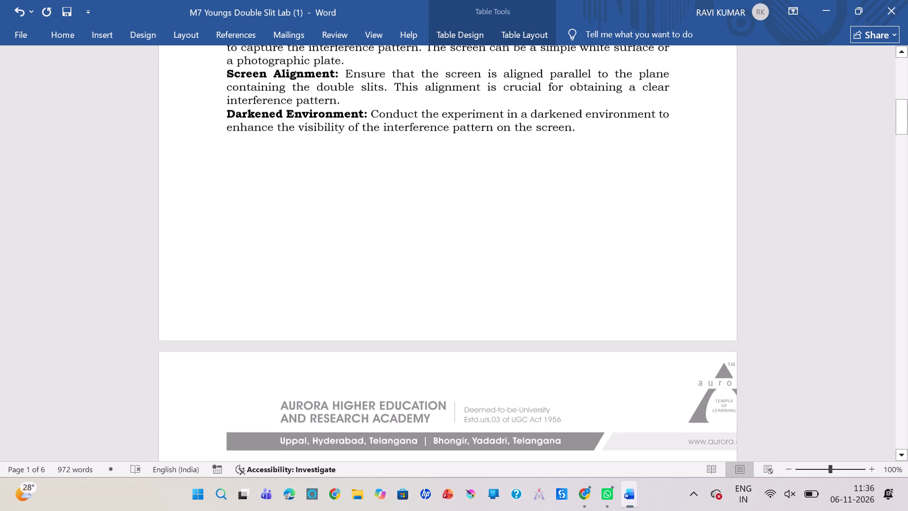
scroll(605, 183, down, 1)
scroll(605, 183, up, 5)
scroll(605, 183, down, 3)
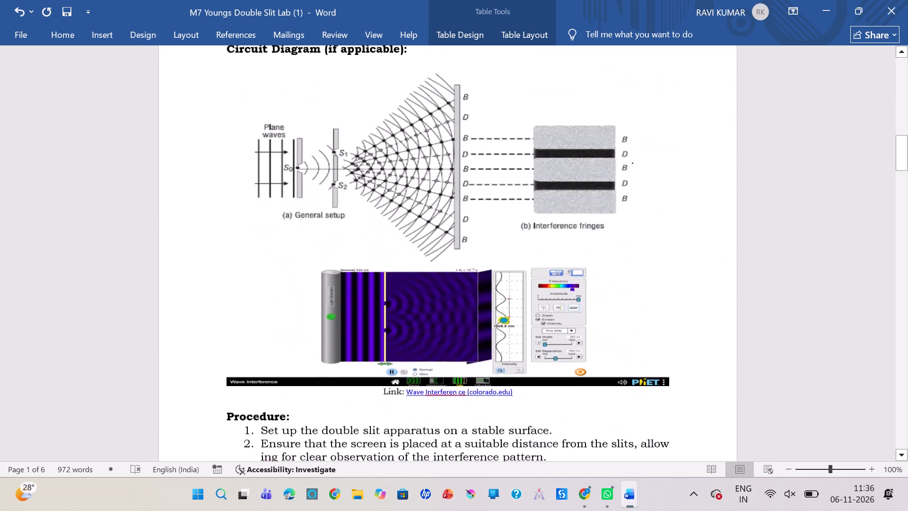
scroll(605, 183, down, 4)
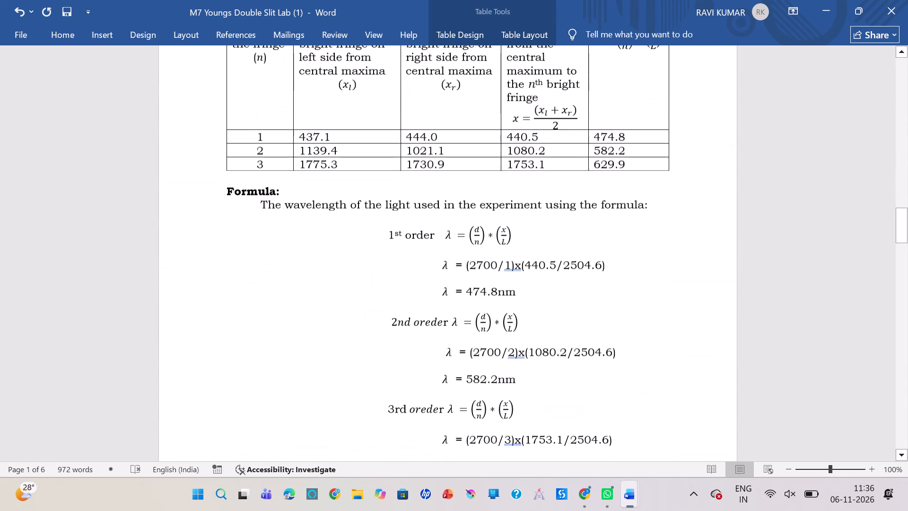
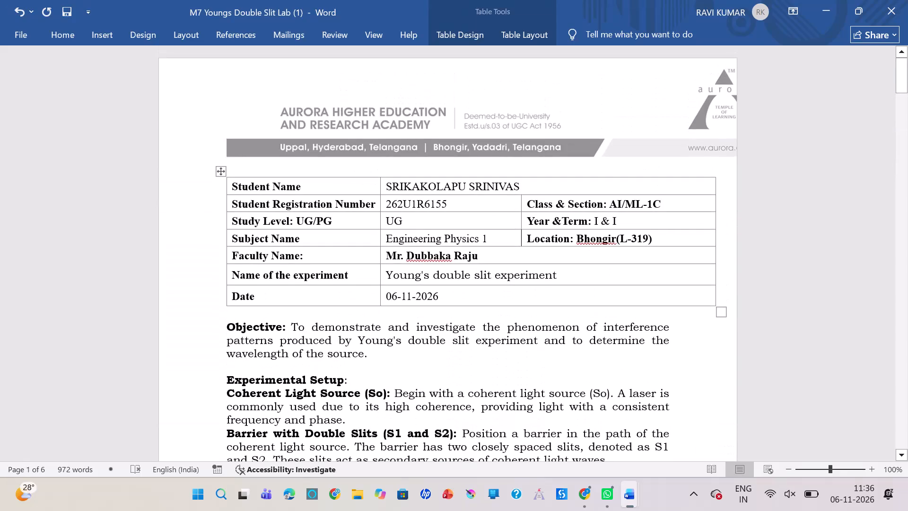
Review the whole lab report from the details table through the calculations, result and conclusion to the Viva Voce answers.
scroll(605, 183, down, 7)
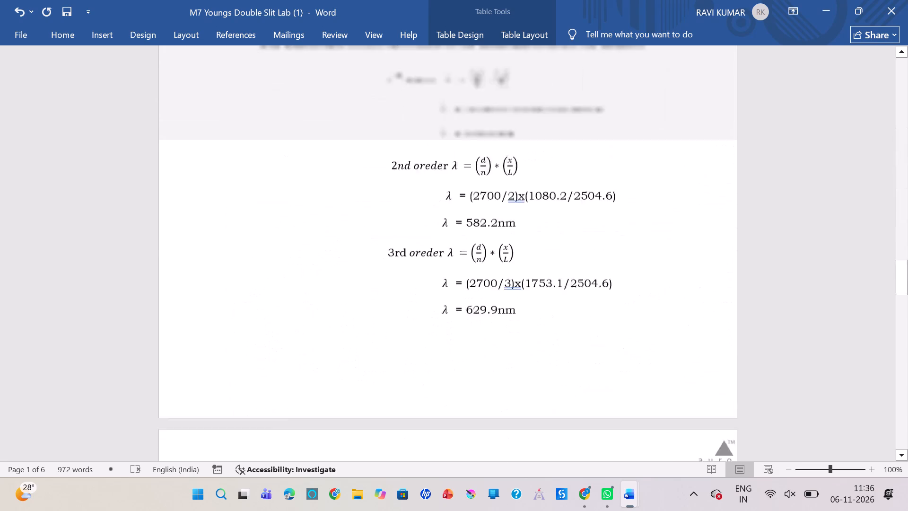
scroll(605, 183, down, 1)
scroll(605, 183, up, 7)
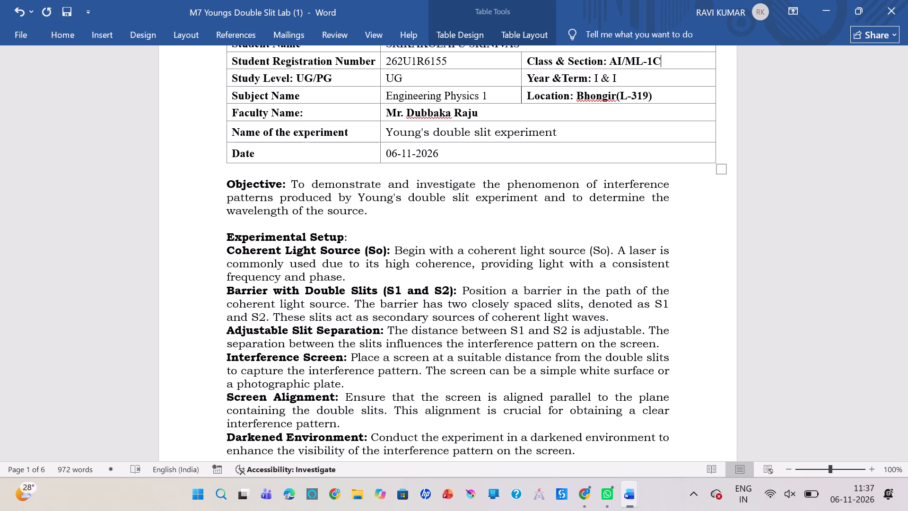
scroll(605, 183, down, 3)
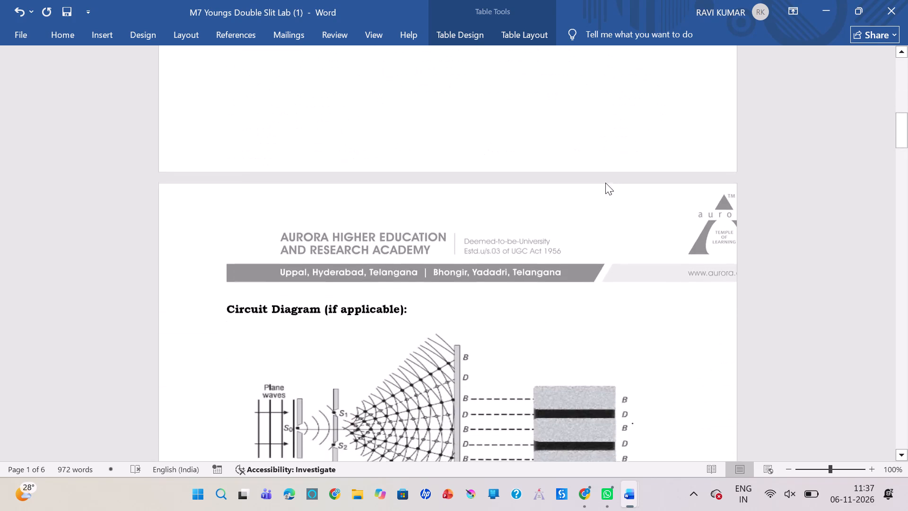
scroll(605, 183, down, 5)
scroll(605, 183, up, 3)
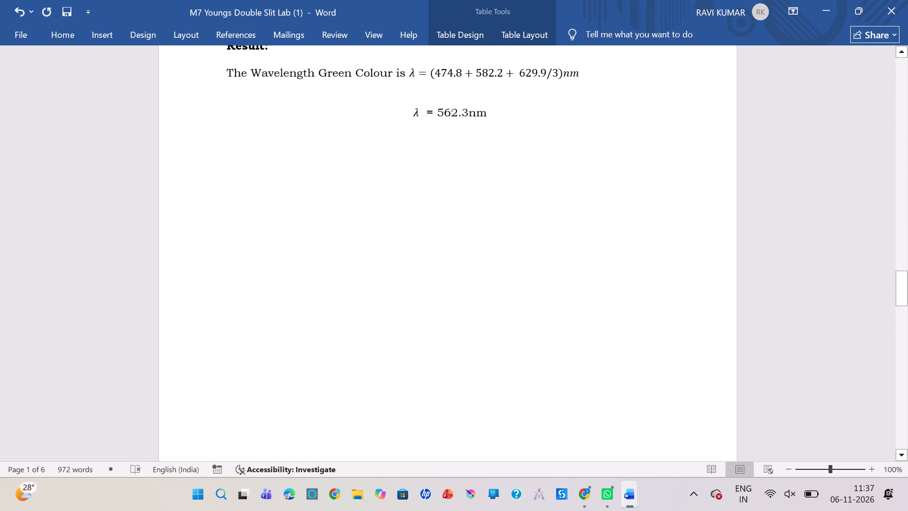
scroll(605, 183, up, 4)
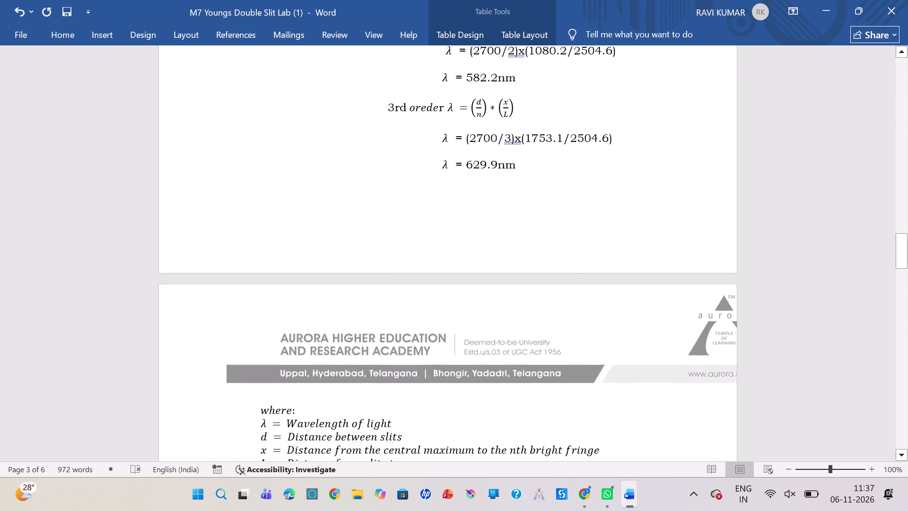
scroll(605, 183, up, 1)
scroll(605, 183, down, 7)
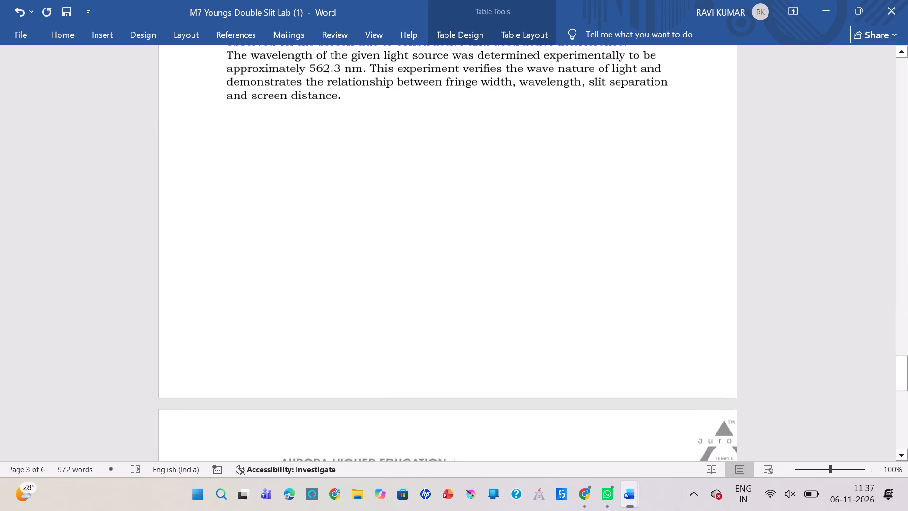
scroll(605, 183, down, 2)
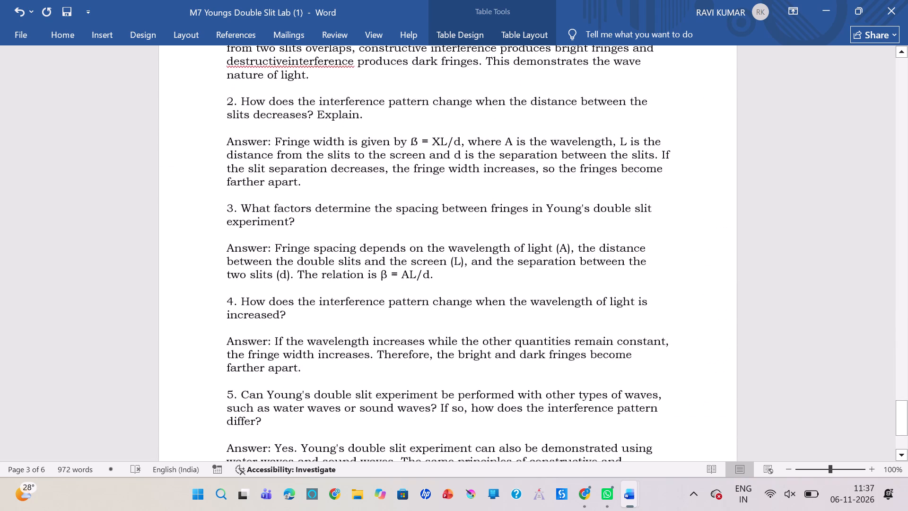
scroll(605, 183, down, 2)
scroll(605, 183, up, 13)
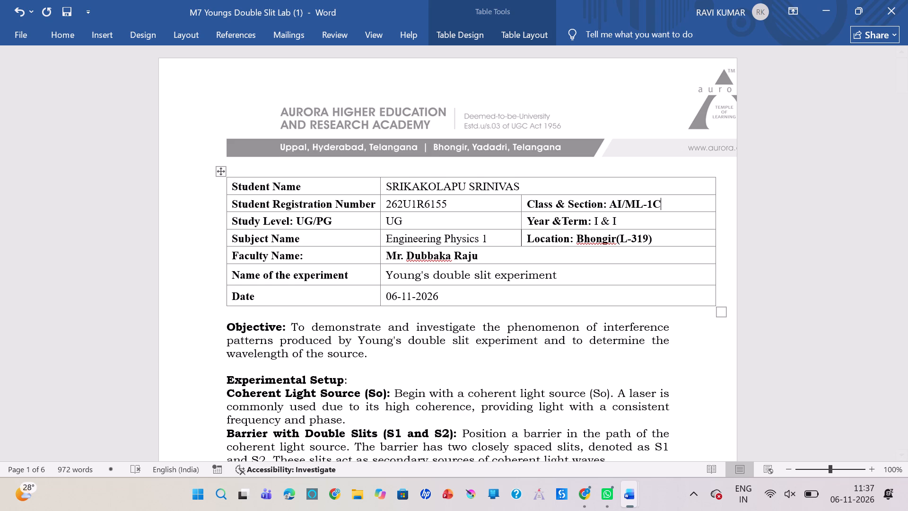
Delete the surplus blank lines between the Result section's final wavelength value and the Discussion heading so Discussion follows on the same page.
scroll(605, 183, down, 4)
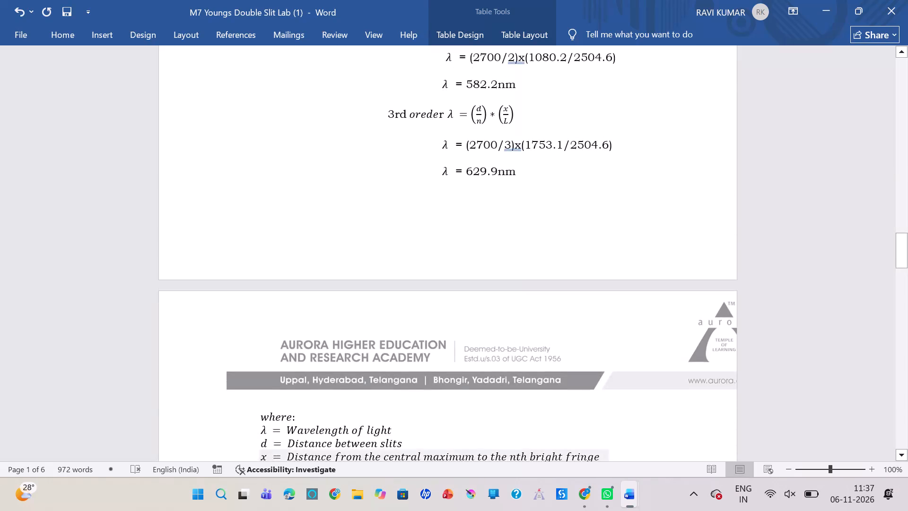
scroll(605, 183, down, 4)
scroll(605, 183, up, 1)
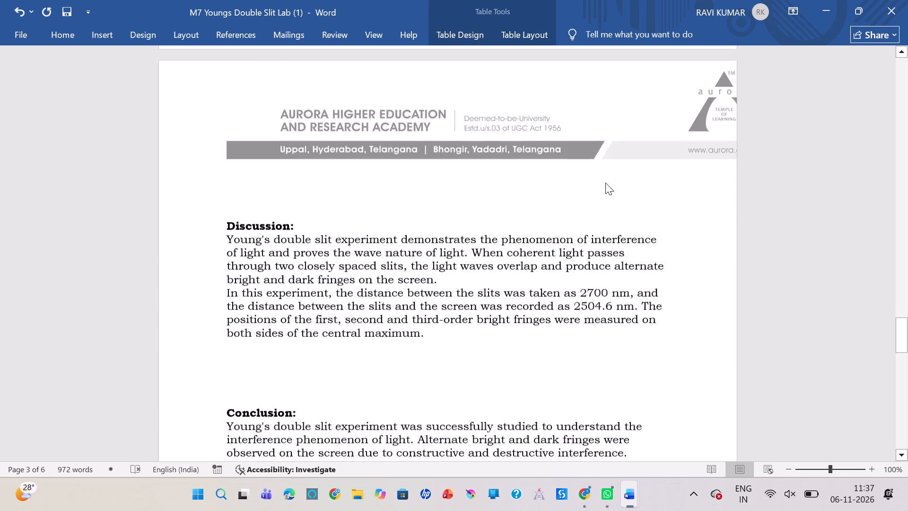
scroll(605, 183, up, 1)
click(705, 255)
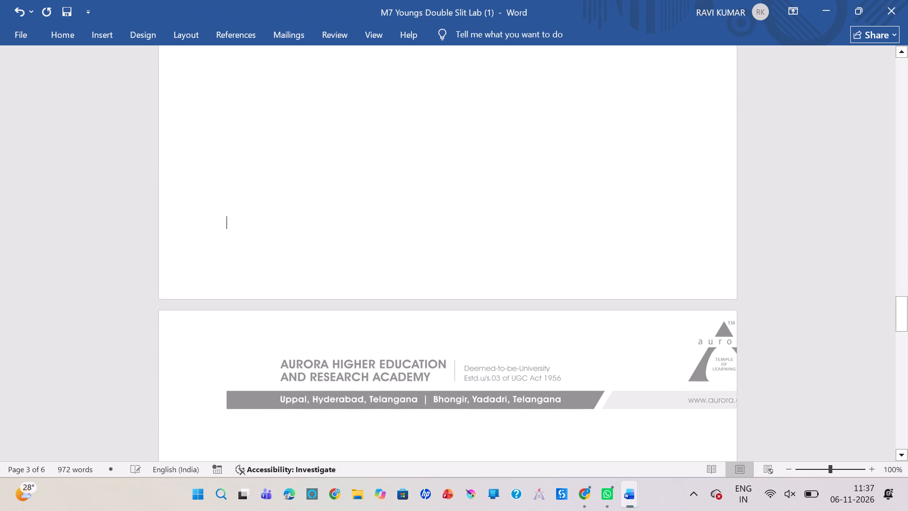
click(714, 282)
key(BackSpace)
key(BackSpace)
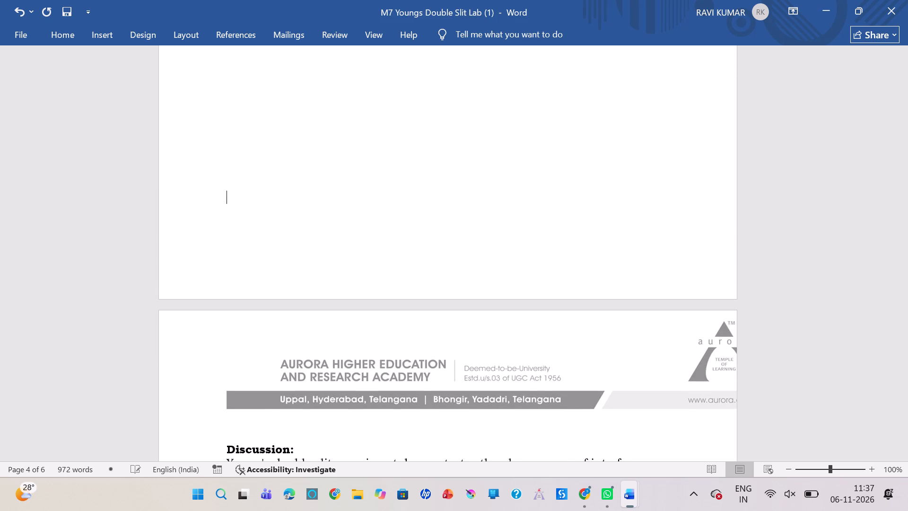
key(BackSpace)
key(BackSpace)
key(BackSpace)
key(BackSpace)
key(BackSpace)
key(BackSpace)
key(BackSpace)
key(BackSpace)
key(BackSpace)
key(BackSpace)
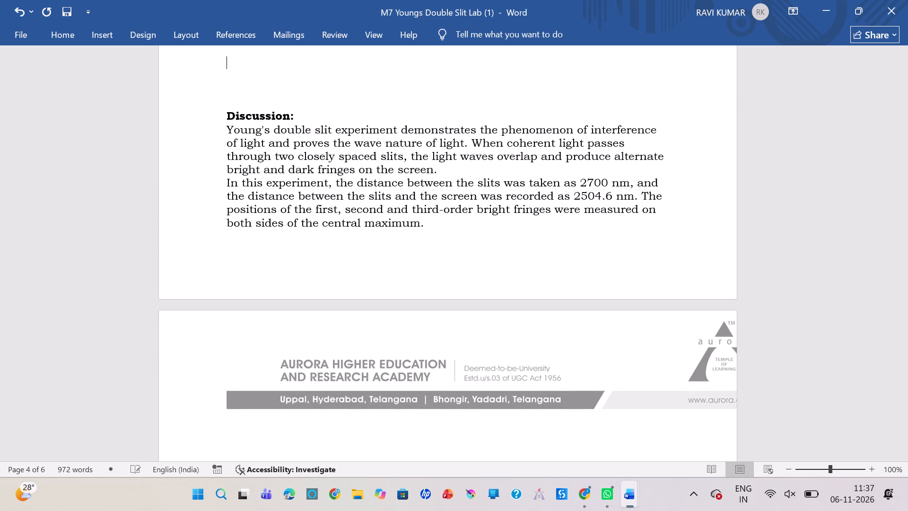
scroll(714, 282, up, 3)
key(BackSpace)
key(BackSpace)
key(BackSpace)
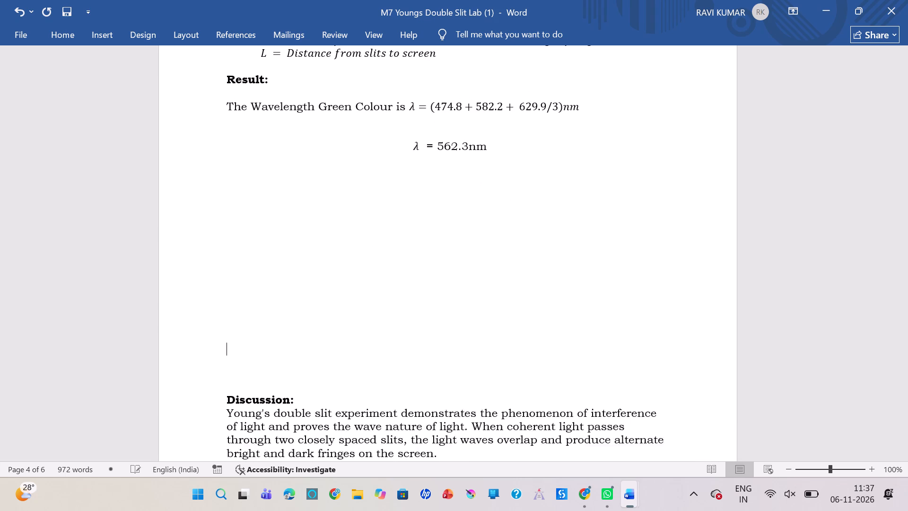
key(BackSpace)
key(BackSpace)
key(BackSpace)
key(BackSpace)
key(BackSpace)
key(BackSpace)
key(BackSpace)
key(BackSpace)
key(BackSpace)
key(BackSpace)
key(BackSpace)
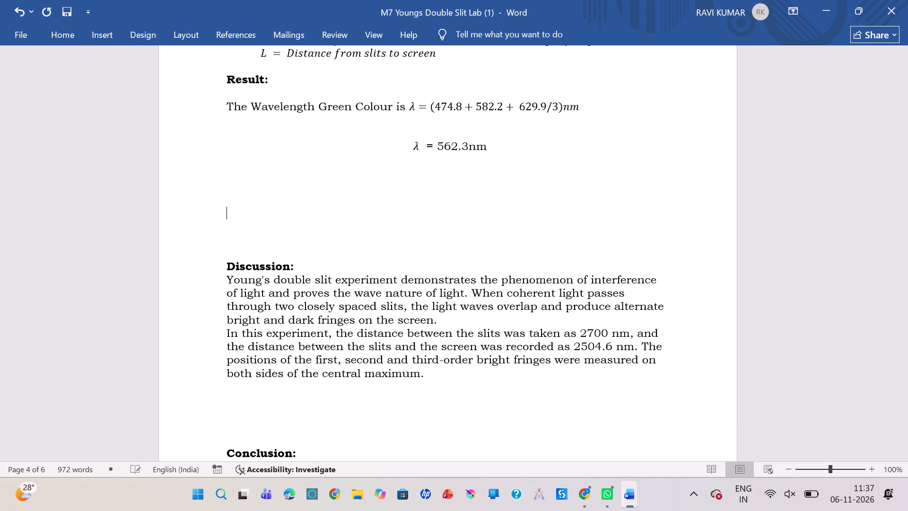
key(BackSpace)
key(BackSpace)
key(BackSpace)
Check the page layout of the full report, from the details table through Discussion and Conclusion to the Viva Voce answers.
scroll(714, 282, down, 1)
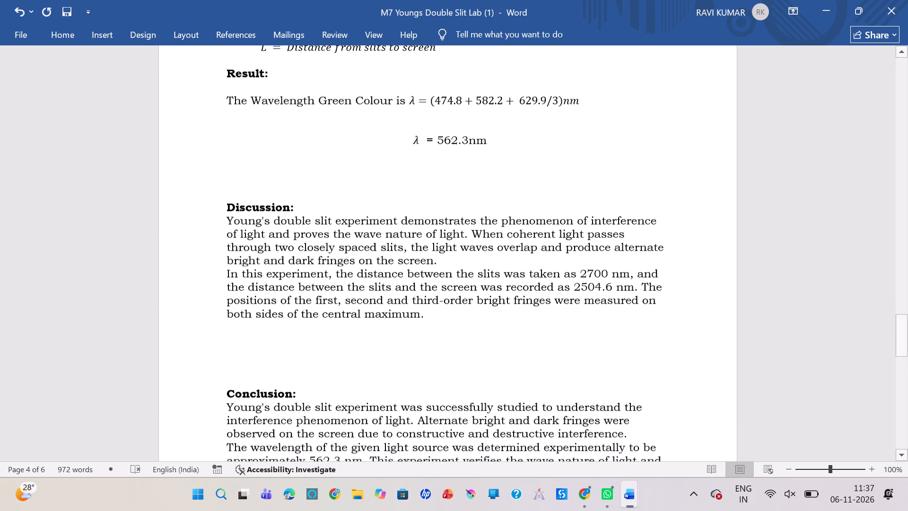
scroll(714, 282, down, 5)
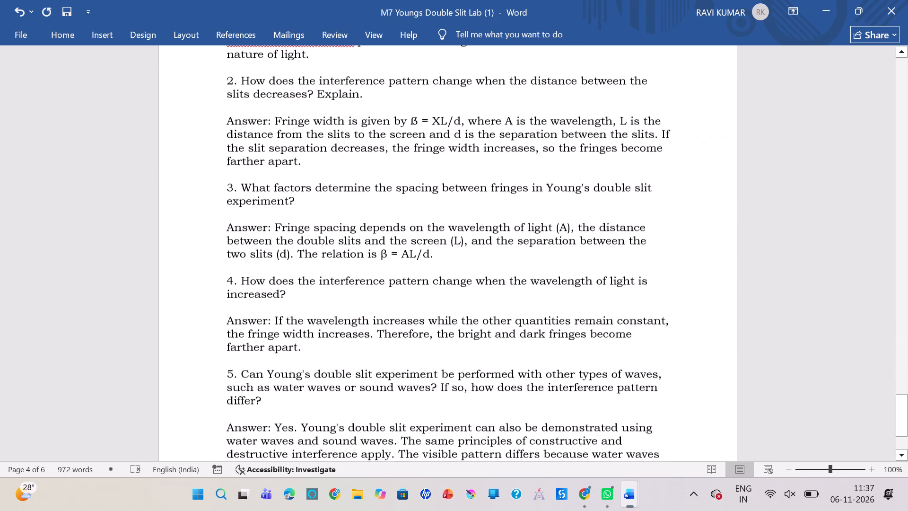
scroll(714, 282, up, 15)
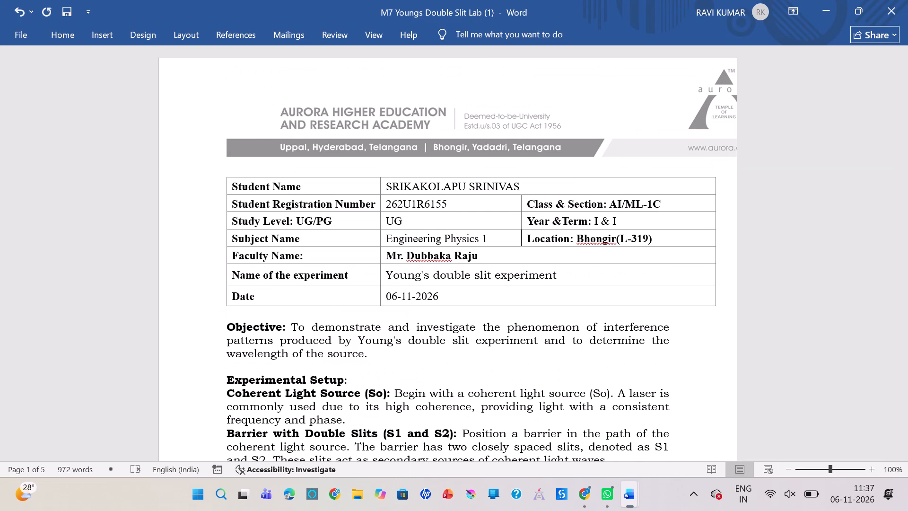
scroll(714, 282, down, 4)
scroll(714, 282, up, 4)
scroll(714, 282, down, 1)
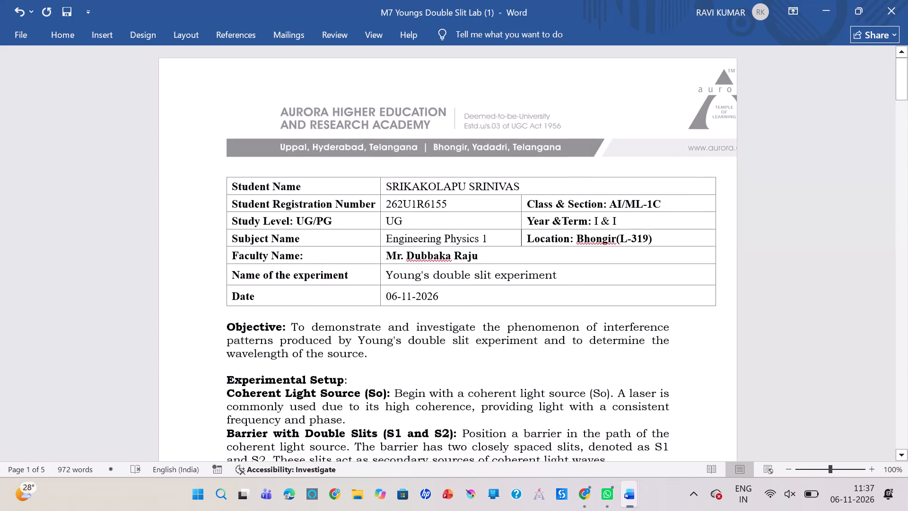
scroll(714, 282, down, 3)
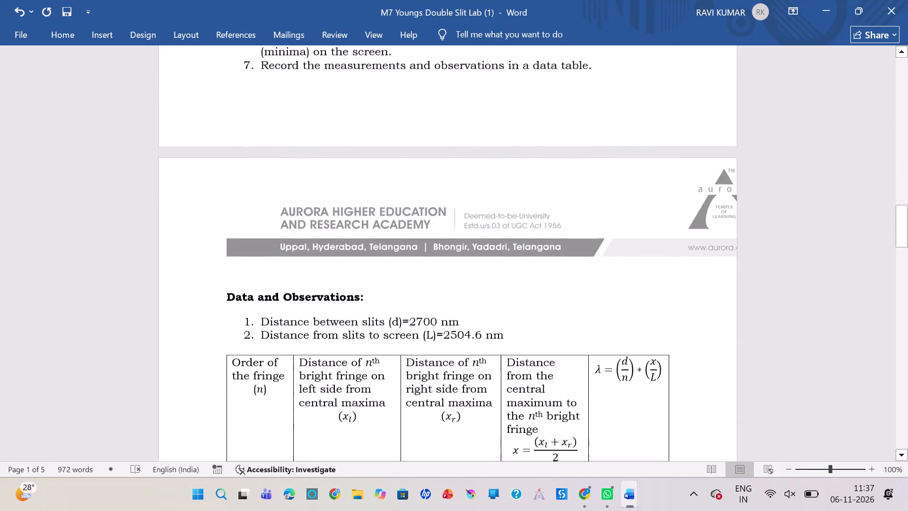
scroll(714, 282, down, 4)
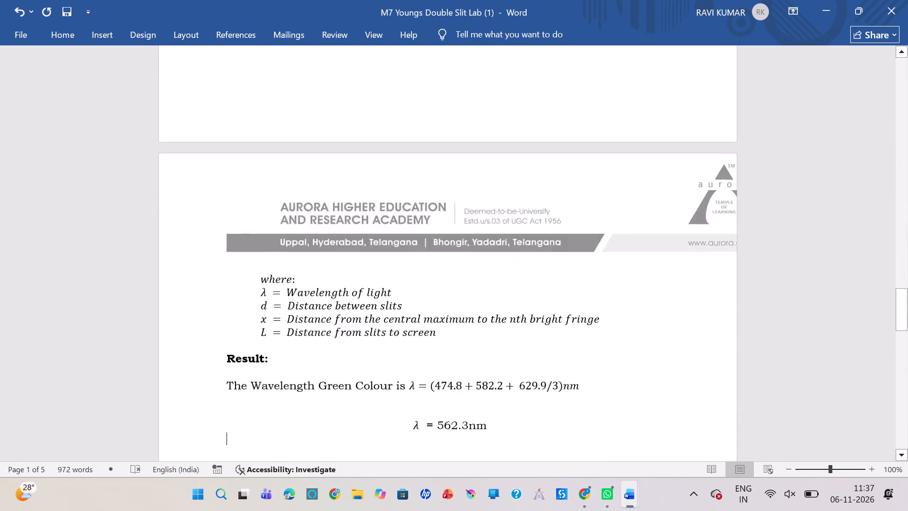
scroll(714, 282, down, 6)
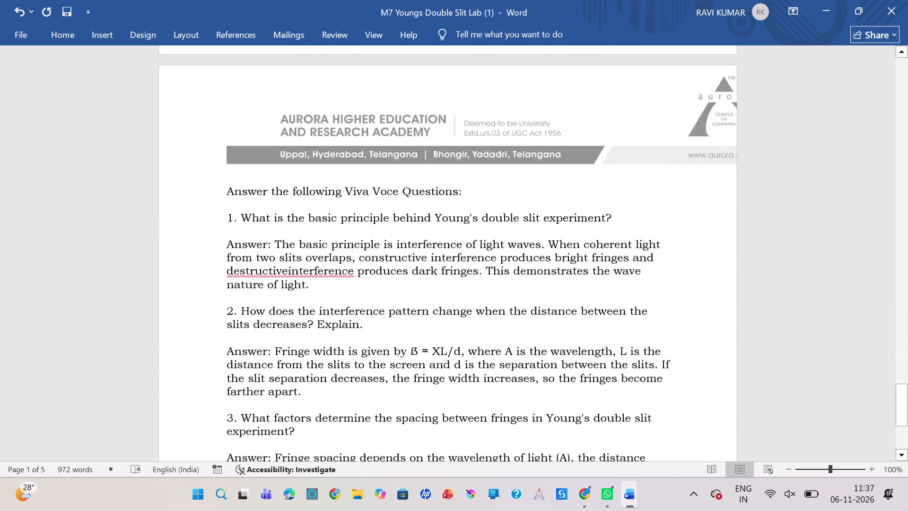
scroll(714, 282, down, 3)
scroll(714, 282, up, 20)
scroll(714, 282, up, 20)
scroll(714, 282, up, 2)
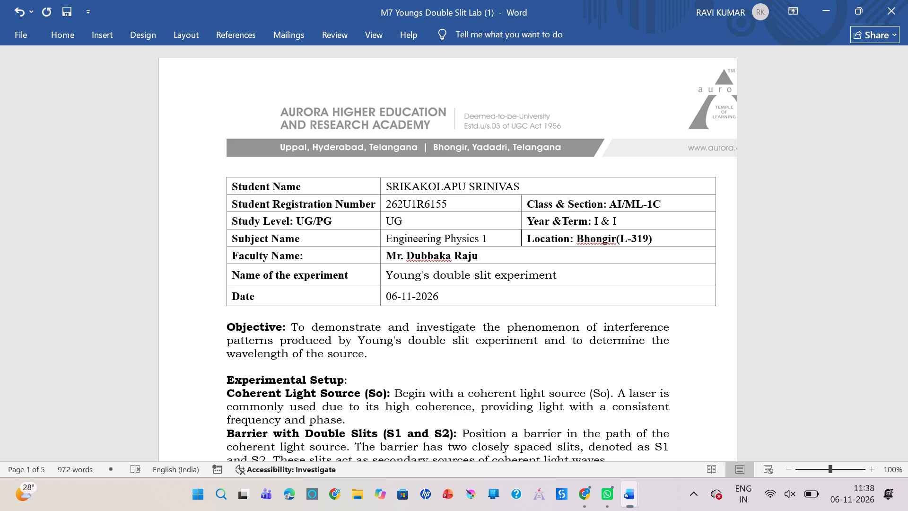
scroll(637, 240, down, 4)
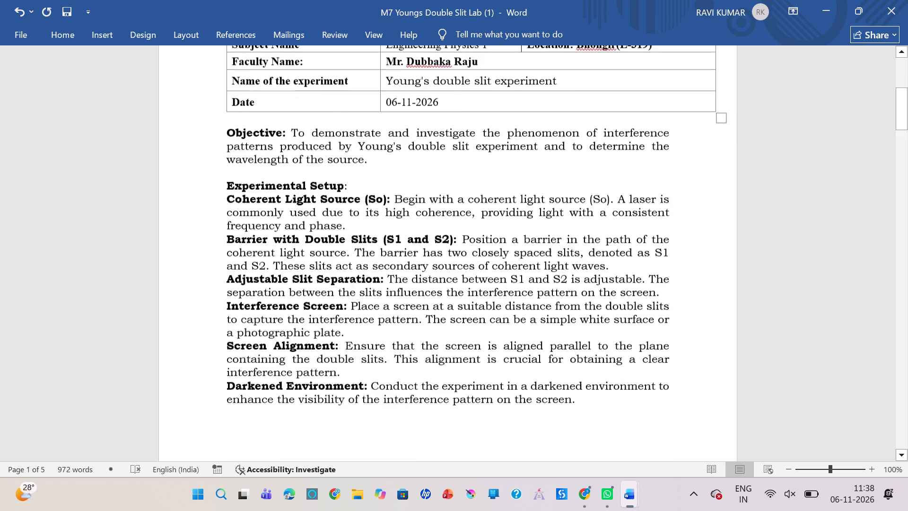
scroll(637, 240, up, 9)
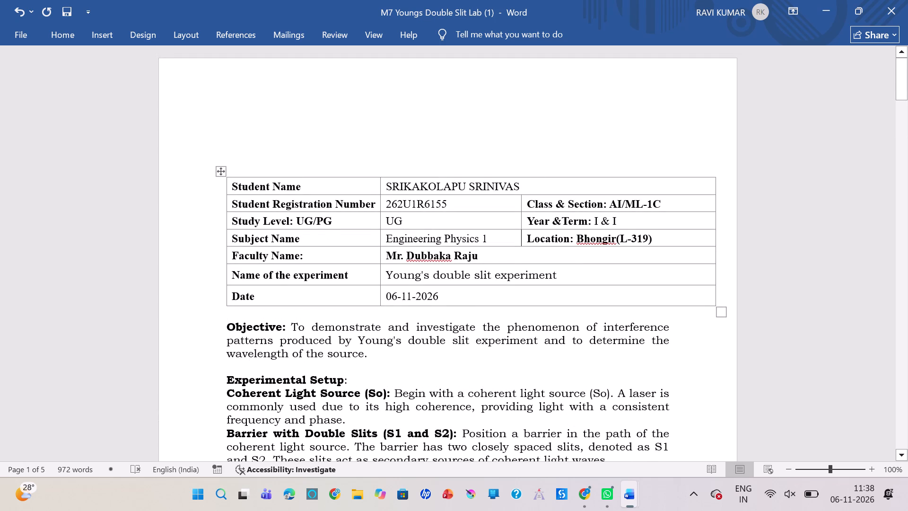
Print the whole document with Microsoft Print to PDF, saving the output to the Desktop as PHYSICS Lab report 7.
key(ctrl+p)
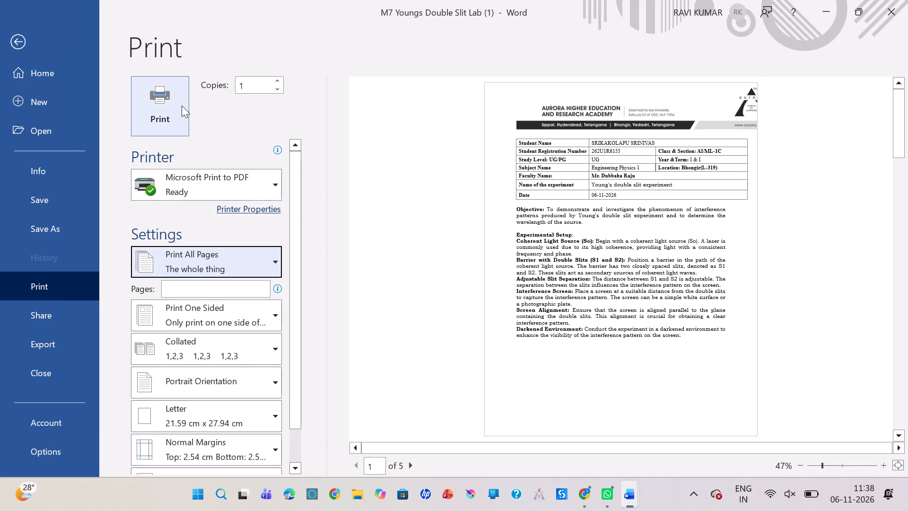
click(182, 106)
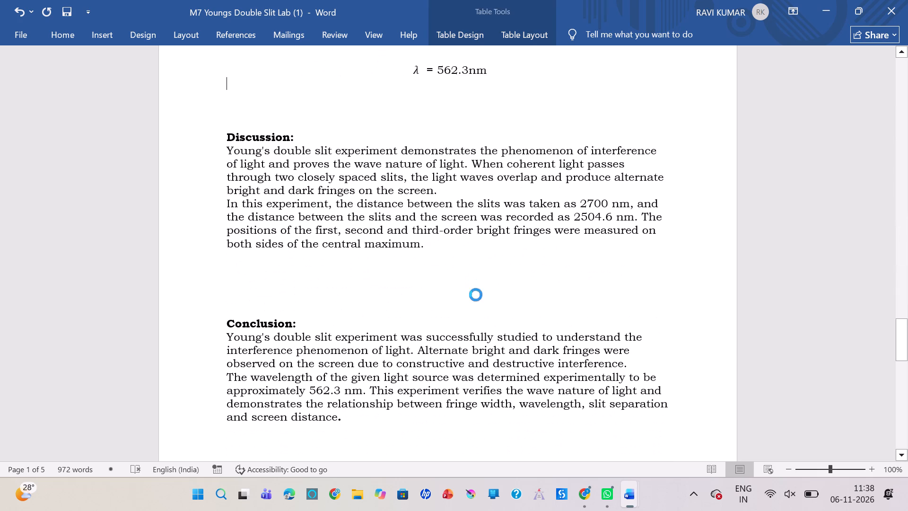
click(261, 234)
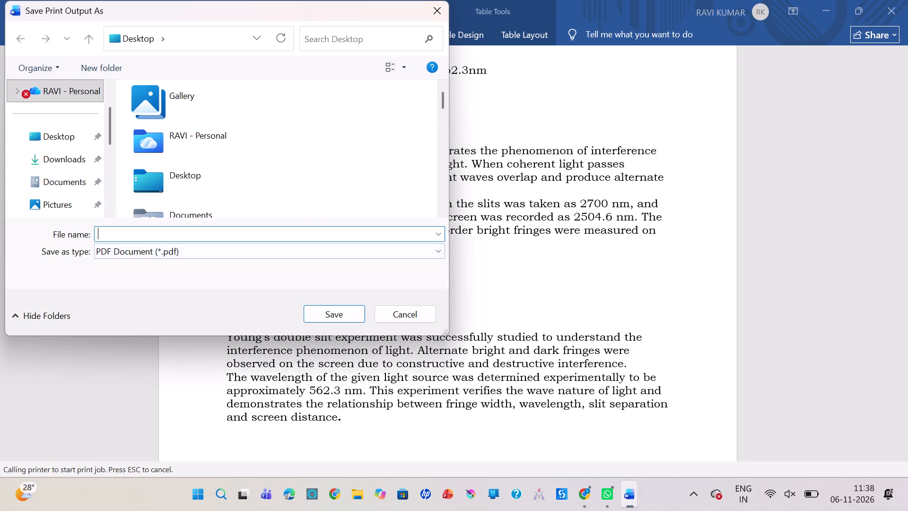
text(PHYS)
text(ICS)
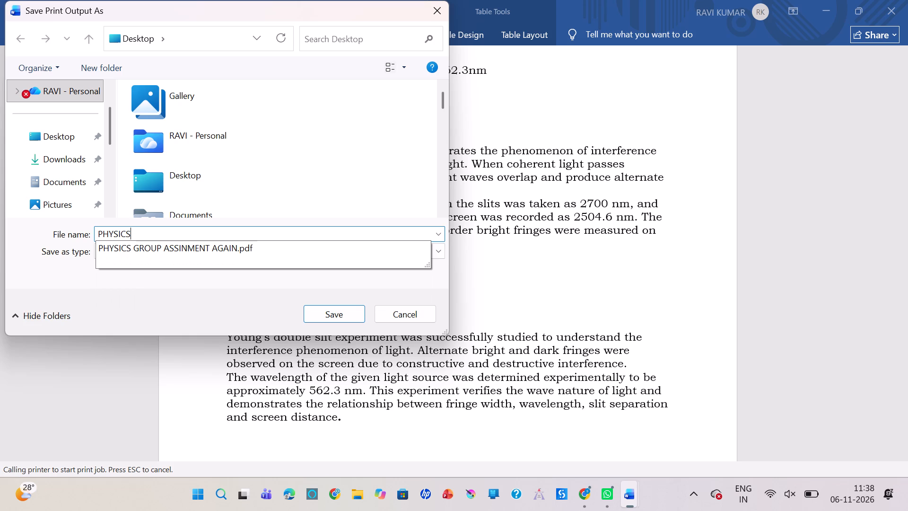
key(space)
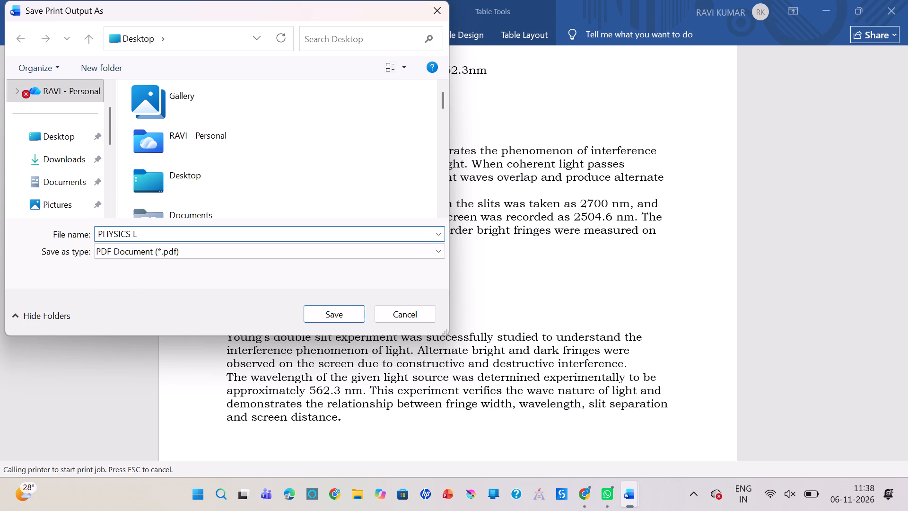
key(b)
key(BackSpace)
text(ab repo)
text(rt)
key(space)
key(7)
click(324, 316)
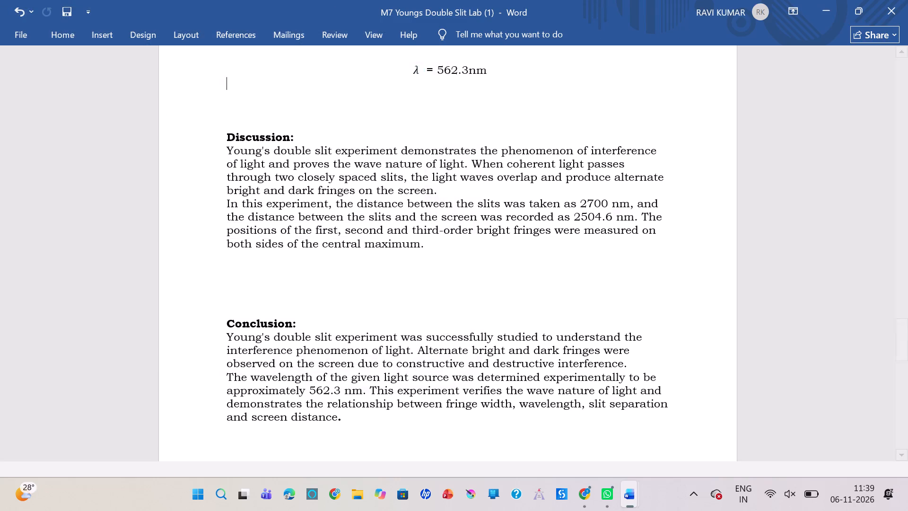
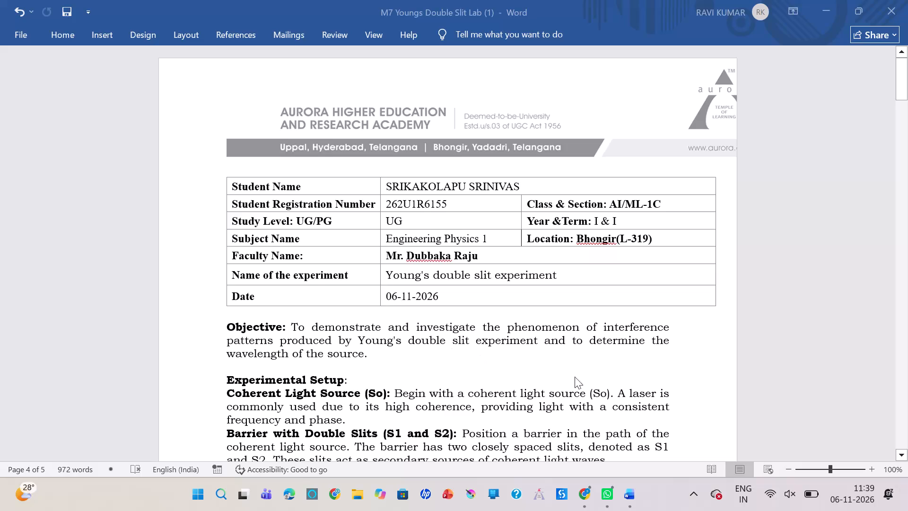
Bring up the window previews of the open Youngs Double Slit Lab documents in Word.
click(629, 497)
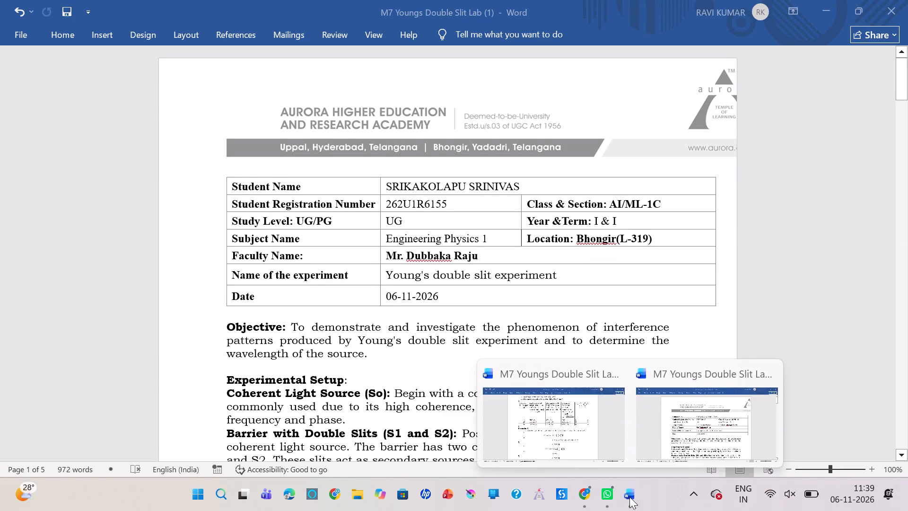
click(629, 497)
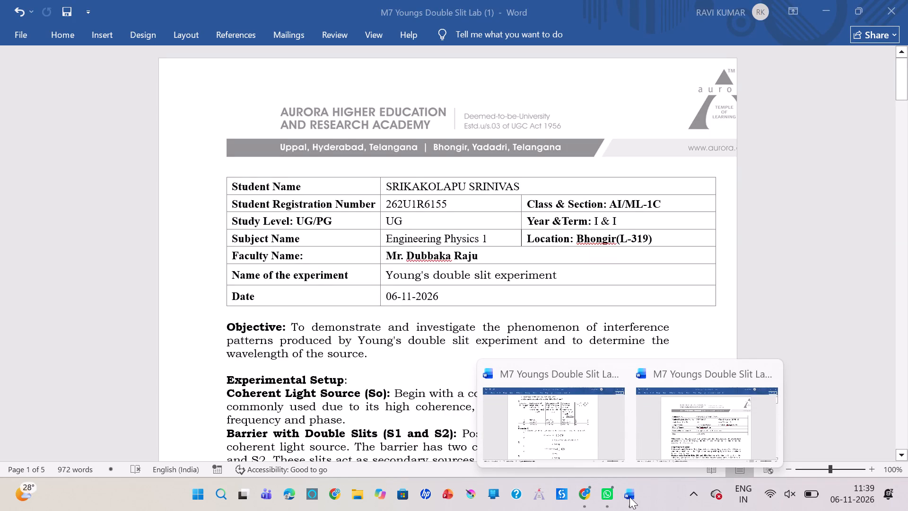
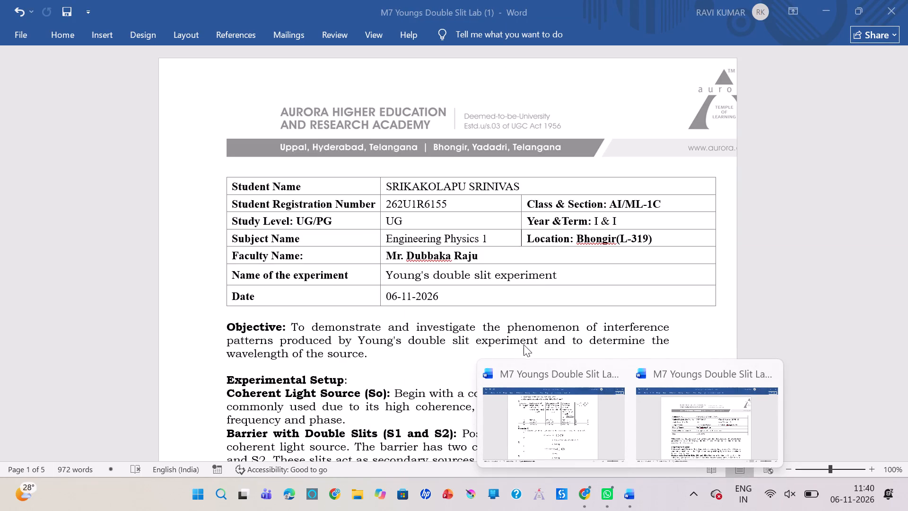
Switch to File Explorer and open the PHYSICS Lab report 7 PDF from the recent files.
click(516, 355)
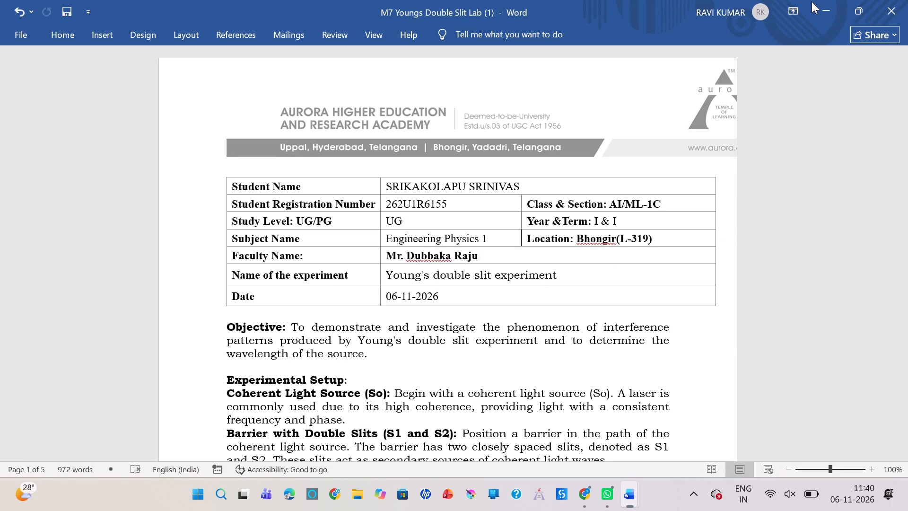
click(357, 489)
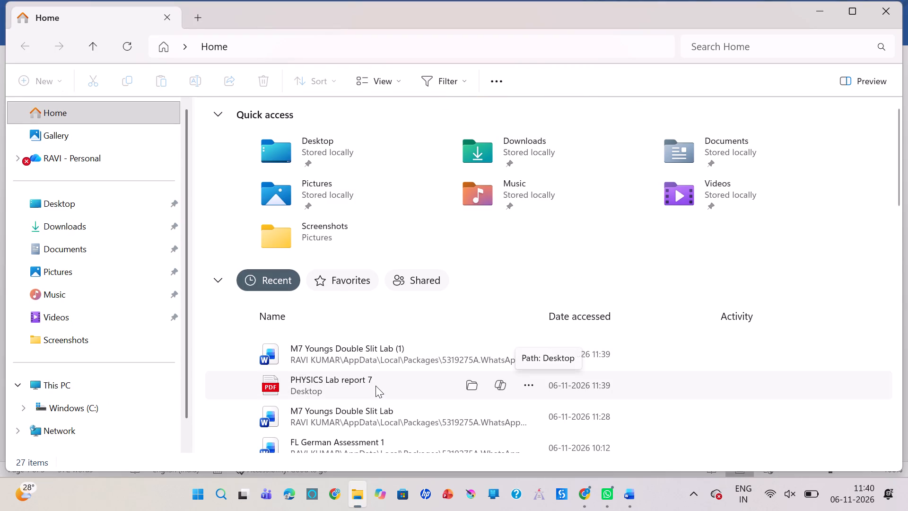
click(375, 386)
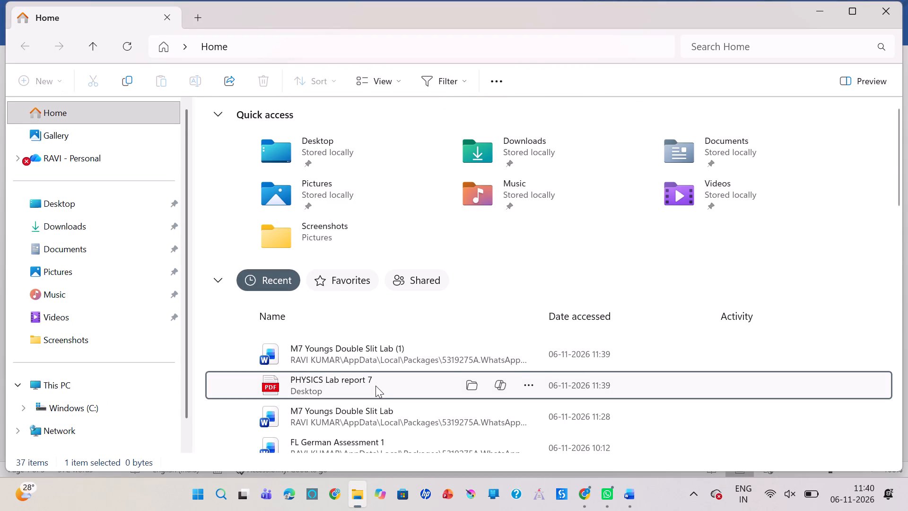
click(523, 389)
click(560, 79)
click(537, 390)
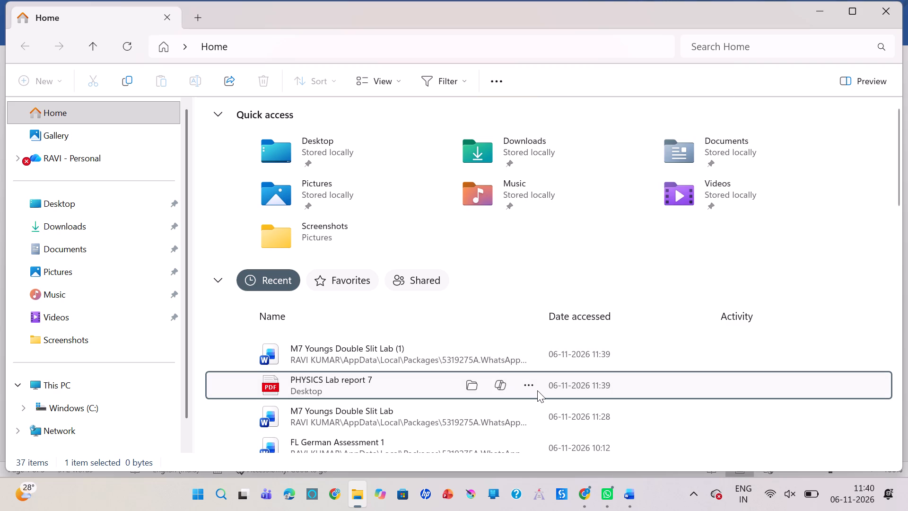
click(533, 388)
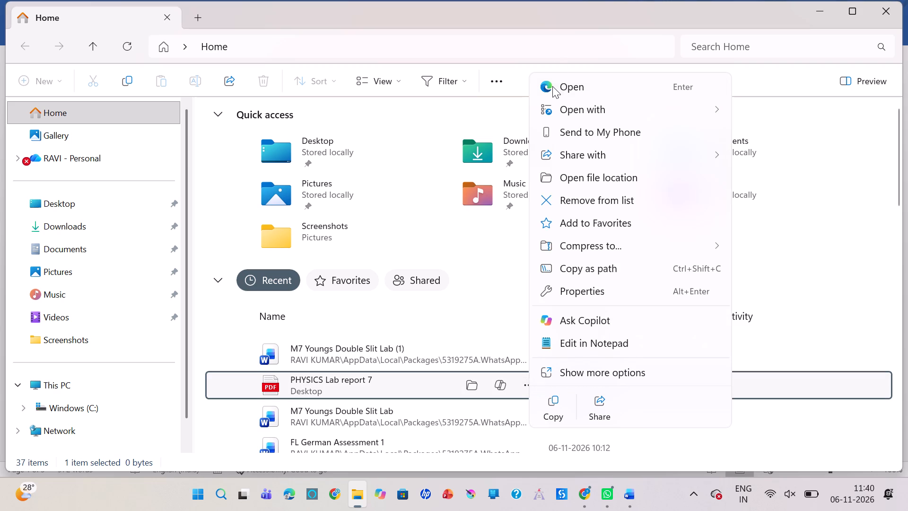
click(552, 88)
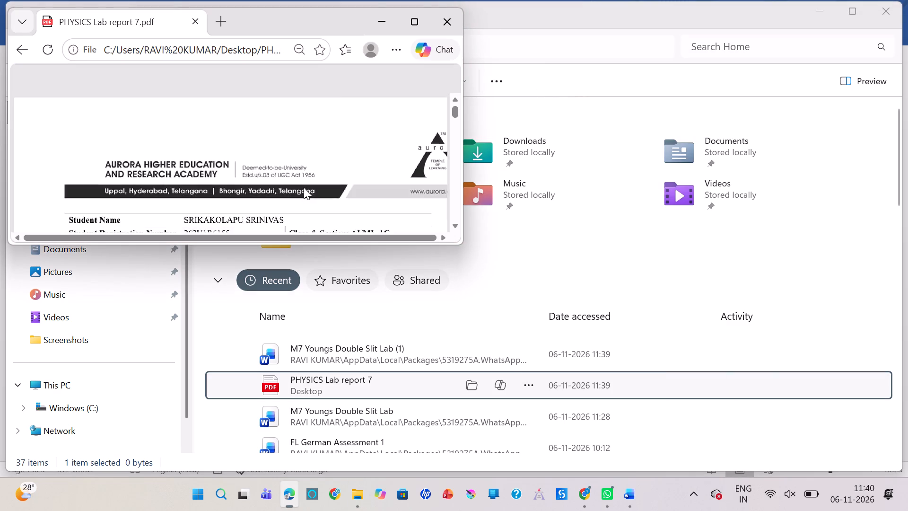
Skim the exported lab report from the student details table to the final viva answer, and close it.
scroll(304, 187, down, 2)
scroll(304, 187, up, 3)
scroll(304, 187, down, 1)
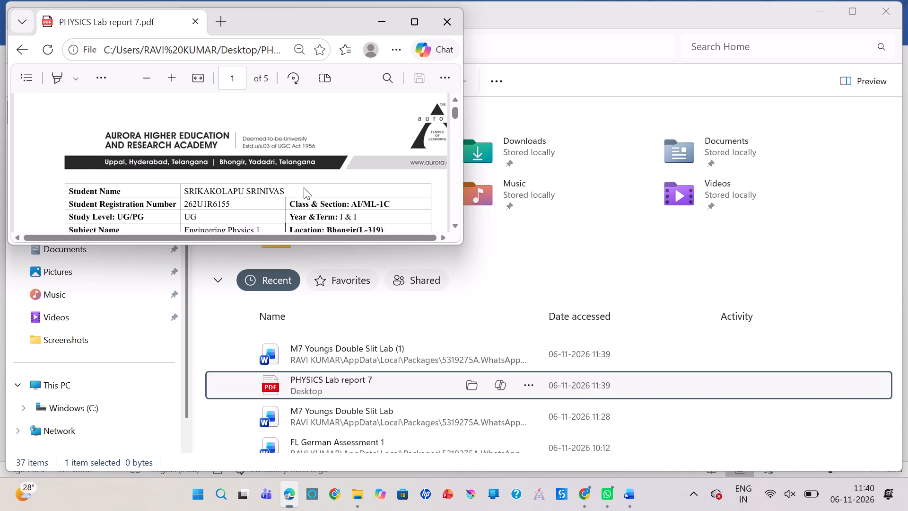
scroll(304, 187, down, 2)
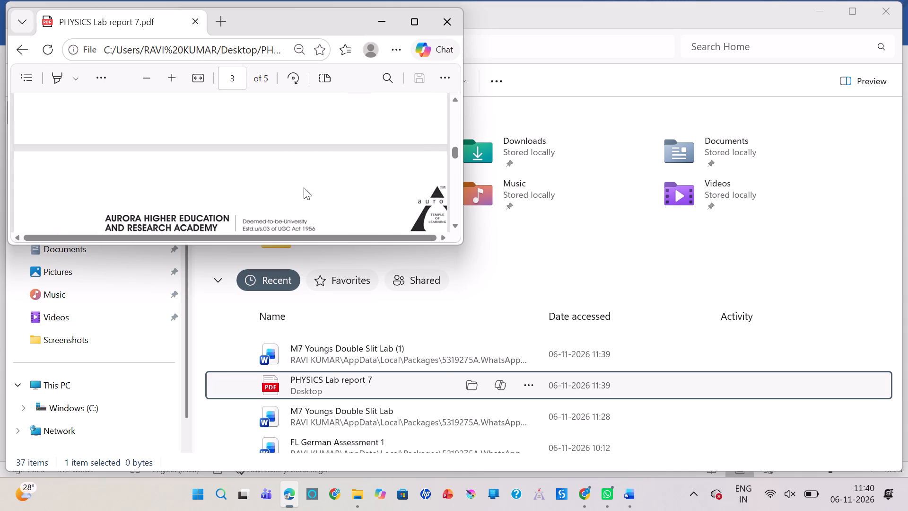
scroll(304, 187, down, 4)
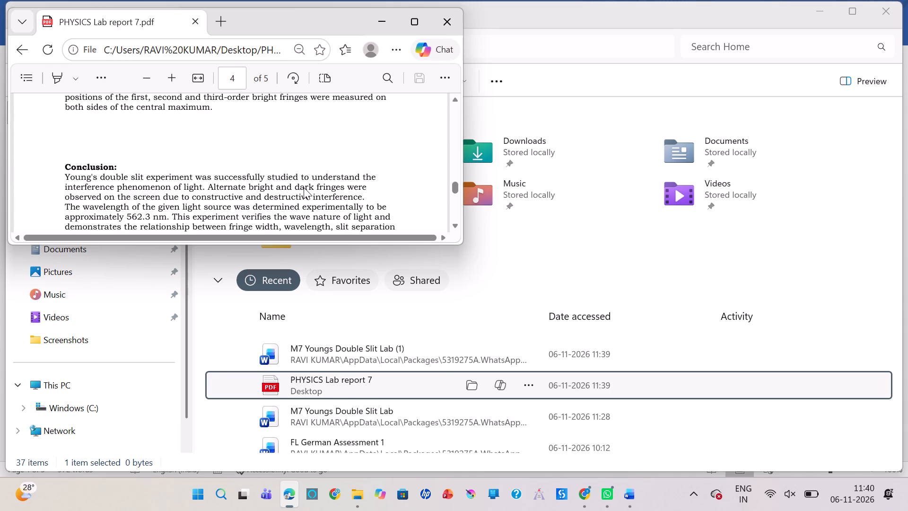
scroll(304, 187, down, 5)
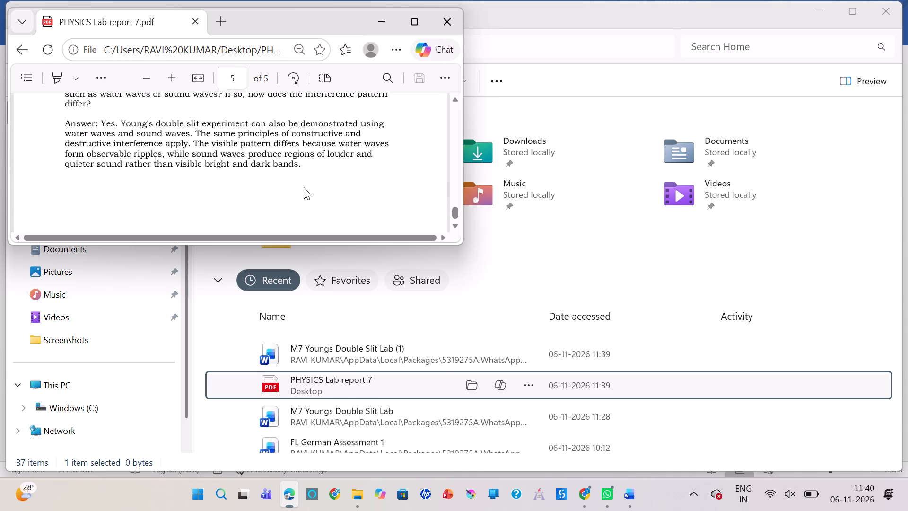
click(448, 18)
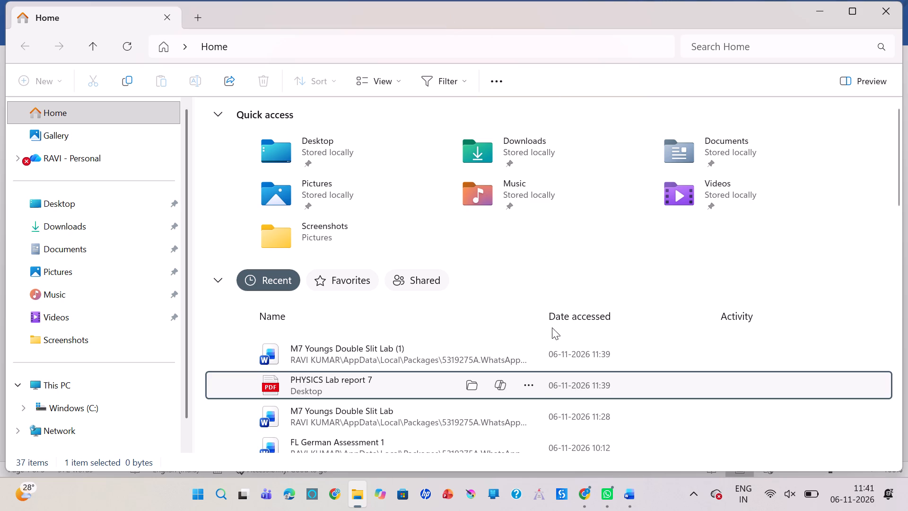
Reopen the PHYSICS Lab report 7 PDF and check its pages backwards from the viva answers to the first page.
click(523, 393)
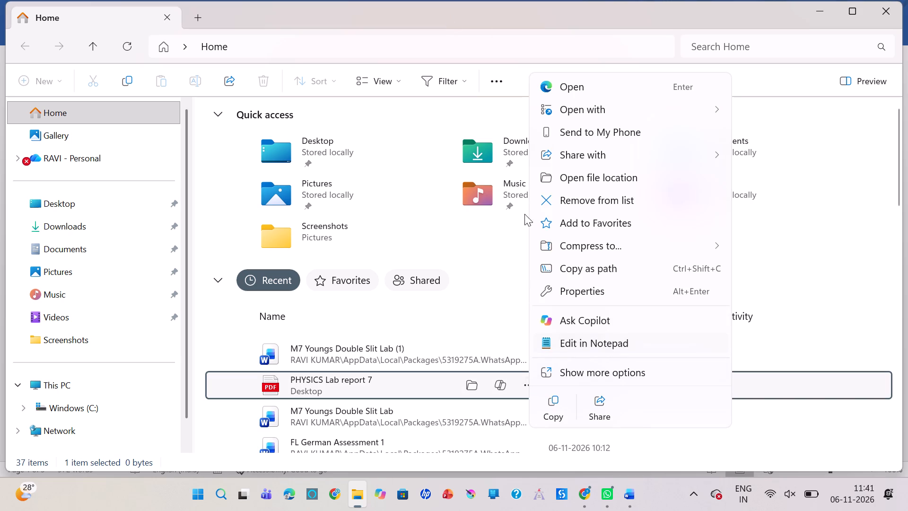
click(561, 88)
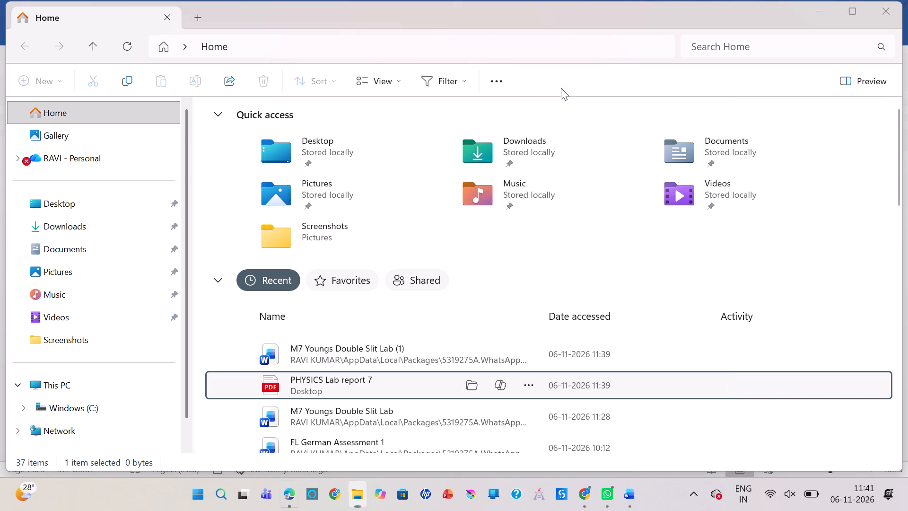
scroll(334, 156, down, 1)
scroll(317, 134, up, 1)
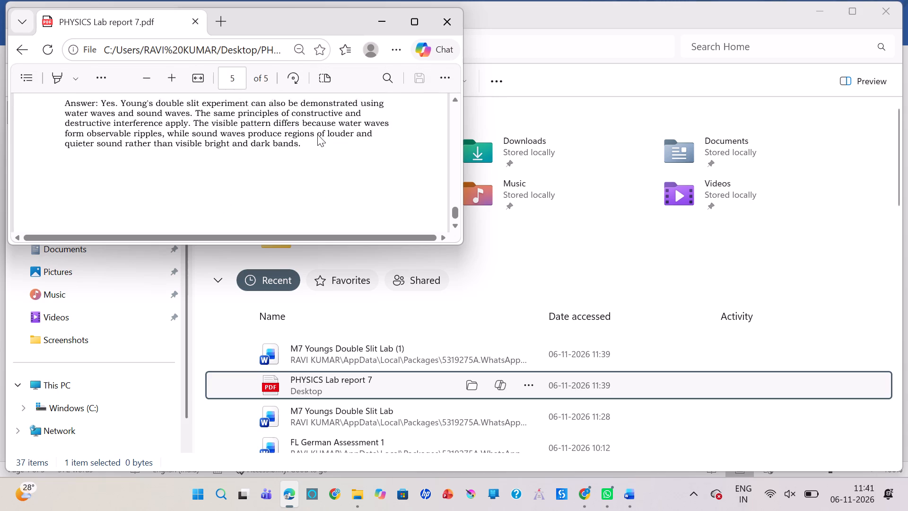
scroll(317, 134, up, 4)
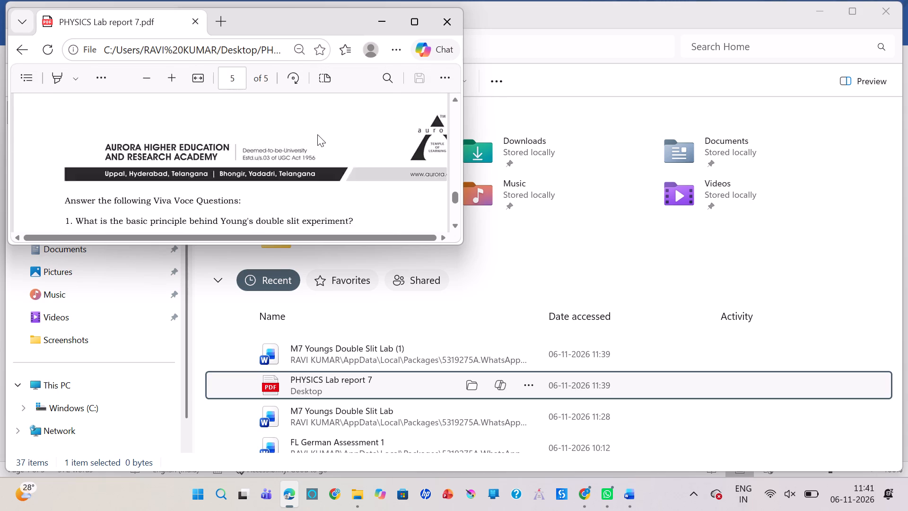
scroll(317, 134, up, 2)
scroll(317, 134, down, 1)
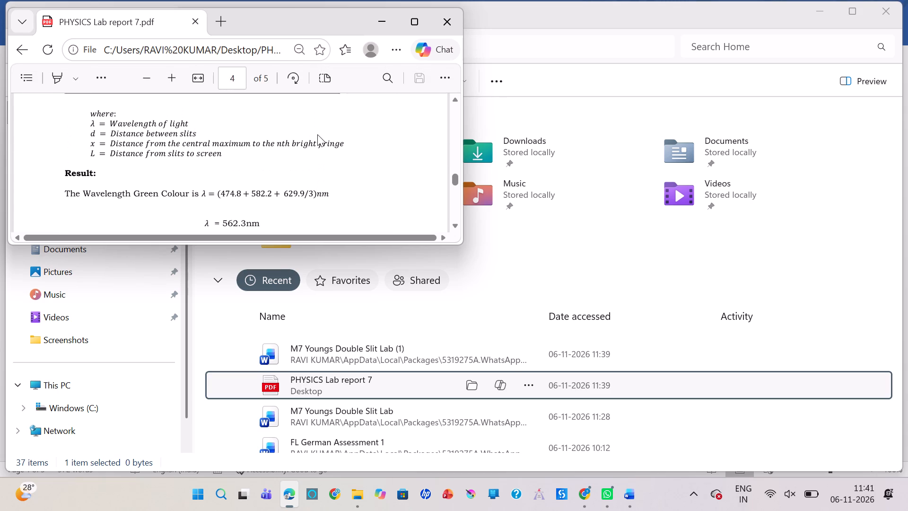
scroll(317, 134, down, 4)
scroll(317, 134, up, 8)
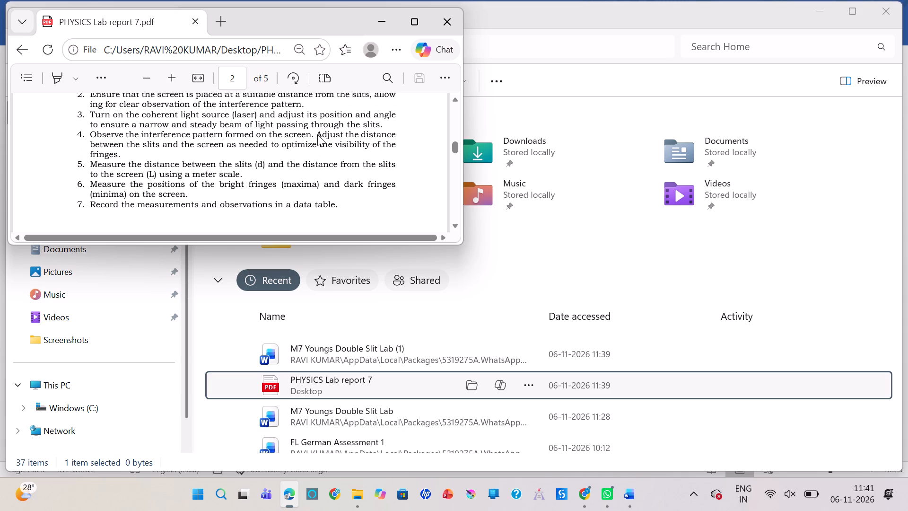
scroll(238, 170, up, 2)
scroll(238, 170, down, 2)
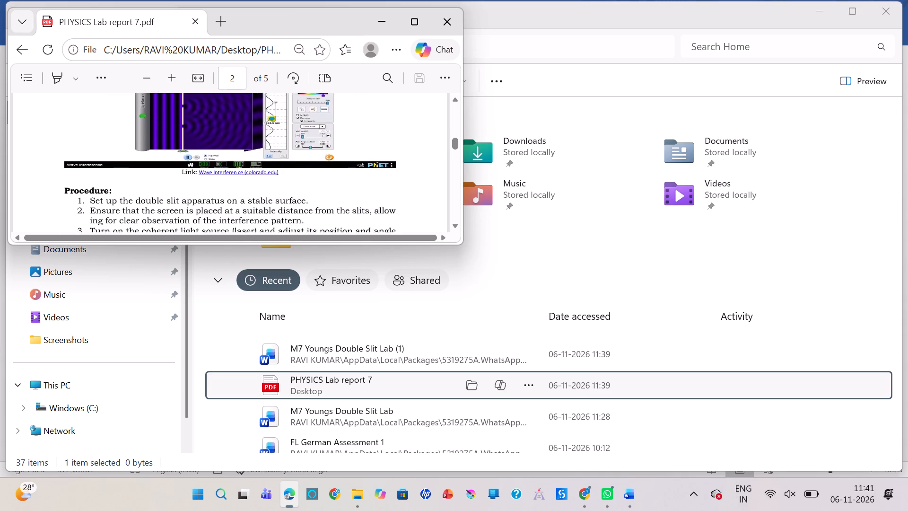
scroll(238, 170, down, 2)
scroll(238, 170, up, 1)
scroll(238, 170, down, 1)
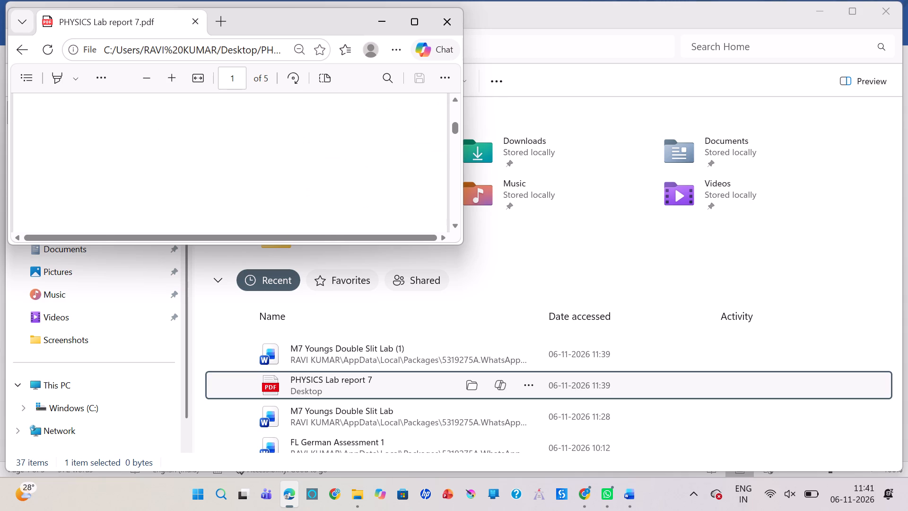
Review the report's observations, procedure, result, discussion, conclusion and viva answers through to the last page, and close the PDF.
scroll(238, 170, down, 3)
scroll(238, 170, up, 1)
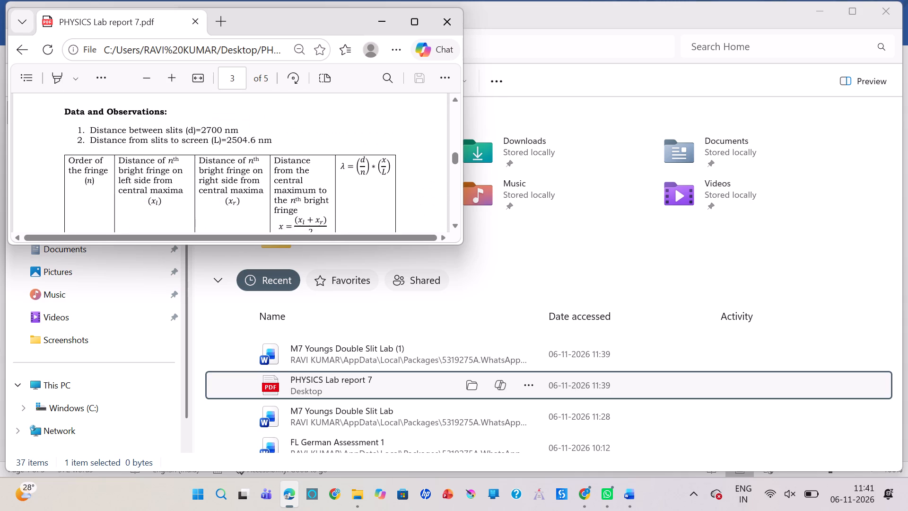
scroll(238, 170, up, 3)
scroll(238, 170, right, 1)
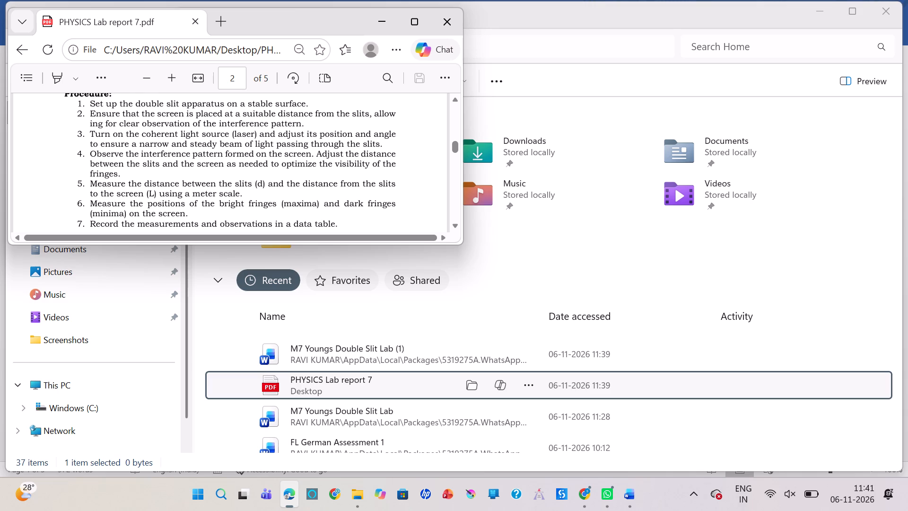
scroll(238, 170, right, 1)
scroll(238, 170, down, 2)
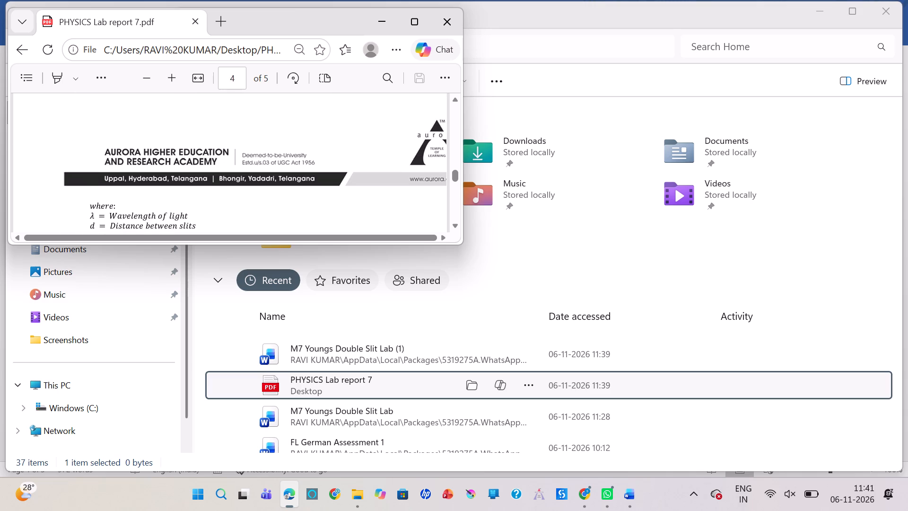
scroll(238, 167, down, 1)
scroll(244, 127, down, 1)
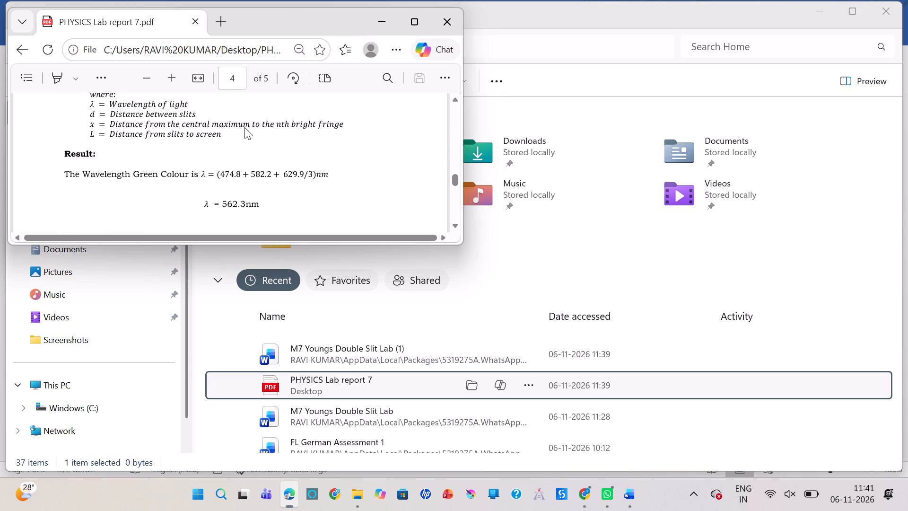
scroll(244, 127, down, 4)
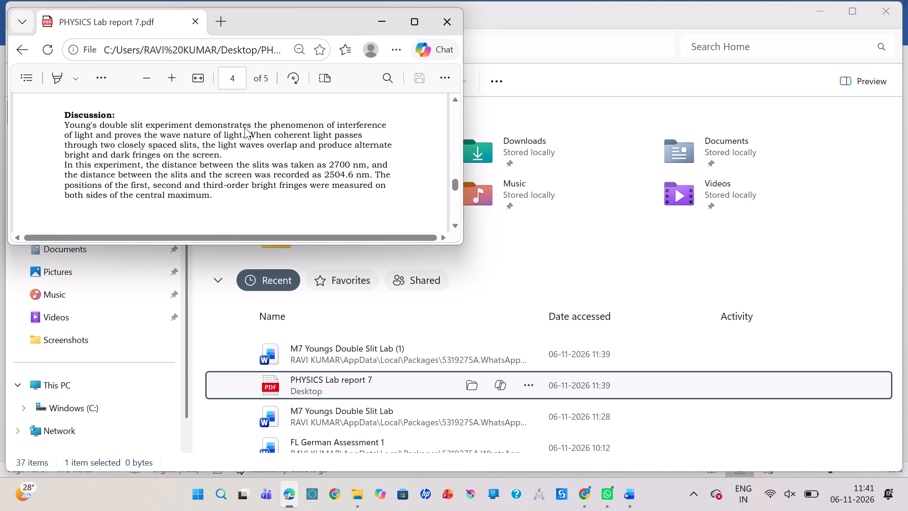
scroll(244, 127, down, 1)
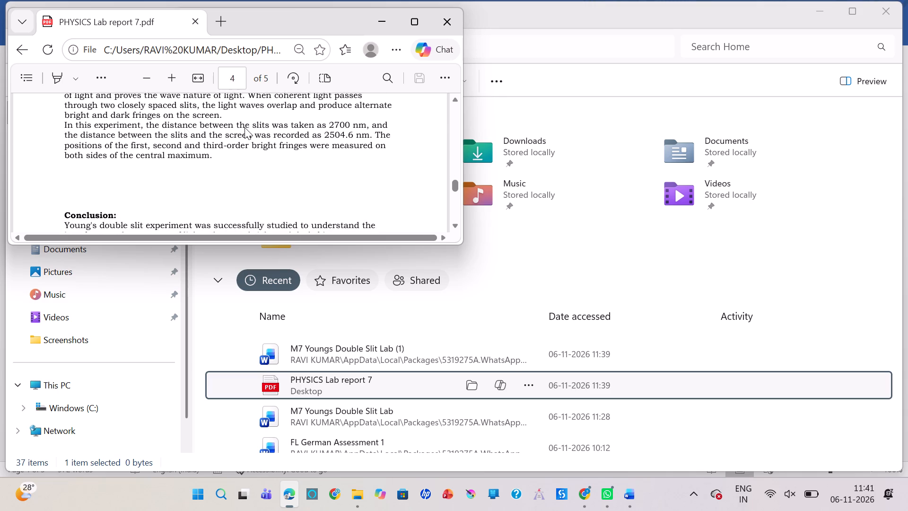
scroll(244, 127, down, 1)
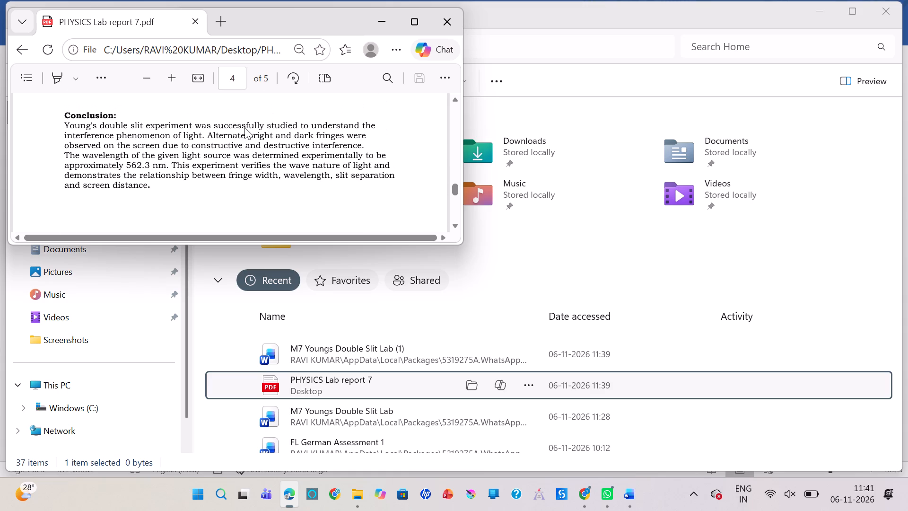
scroll(244, 127, down, 2)
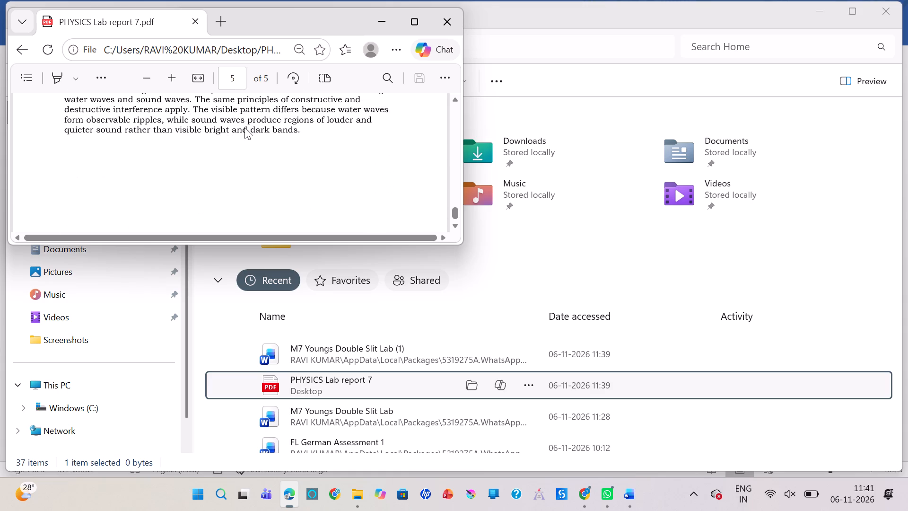
click(458, 19)
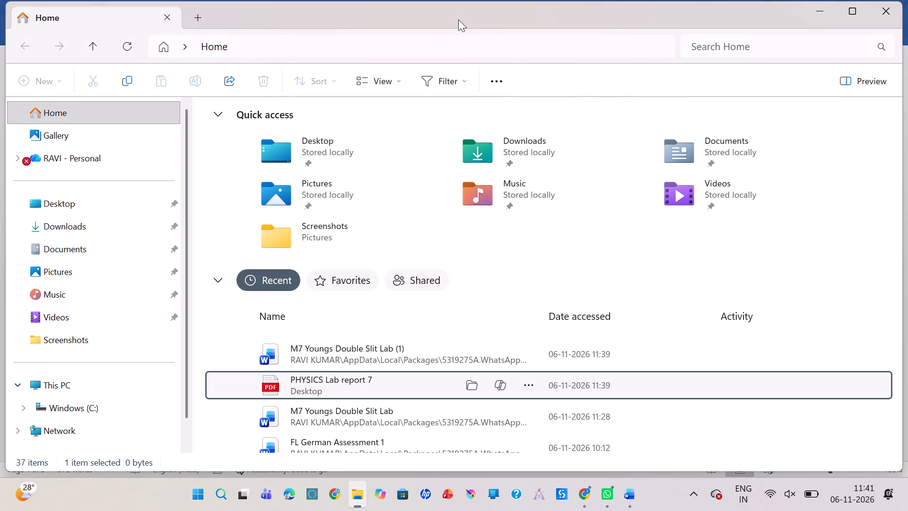
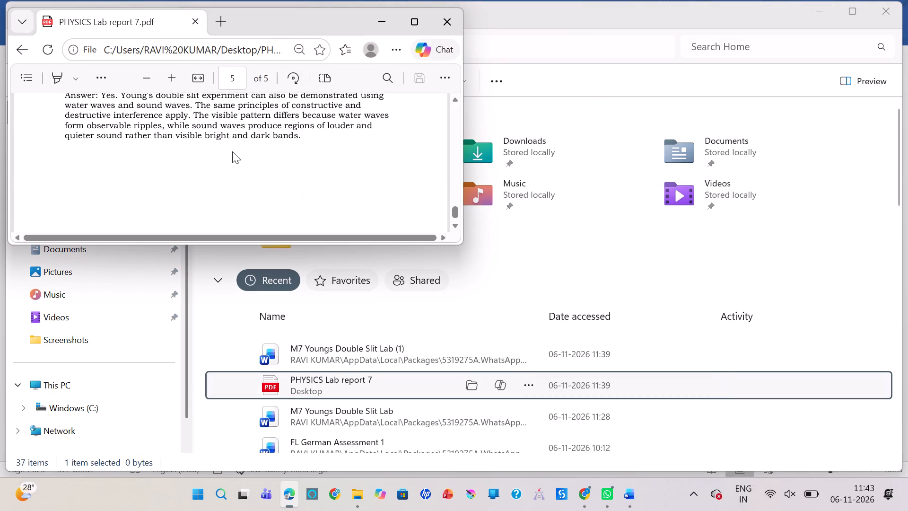
Recheck the circuit diagrams, procedure, observation table and formula on pages 2 and 3 of the exported report, and close the PDF.
scroll(232, 151, up, 13)
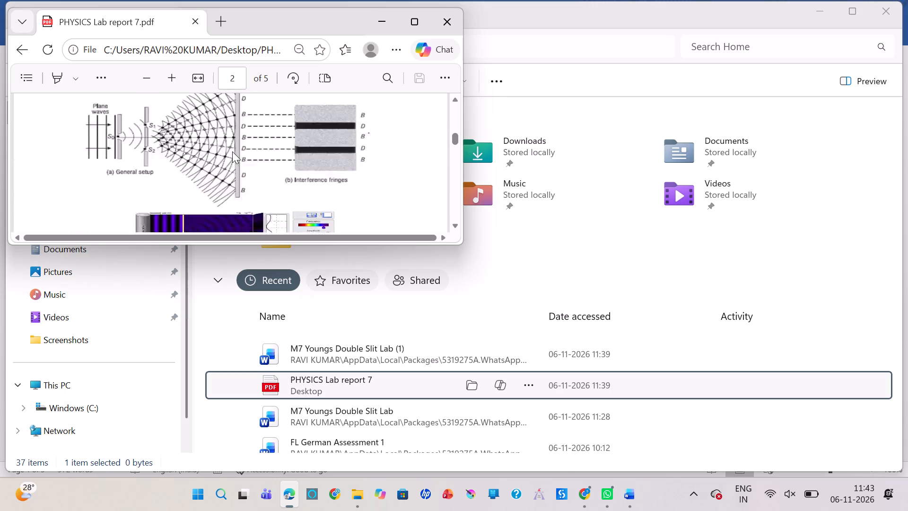
scroll(232, 151, down, 4)
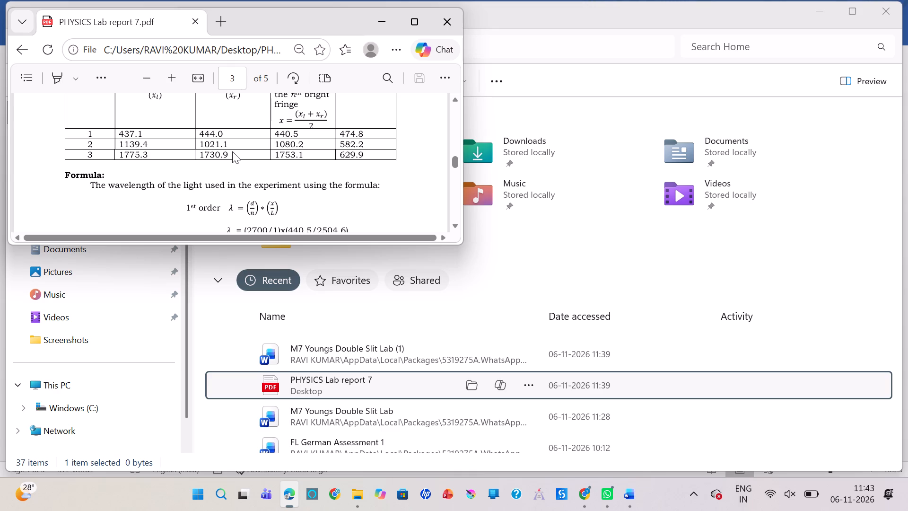
scroll(232, 151, up, 6)
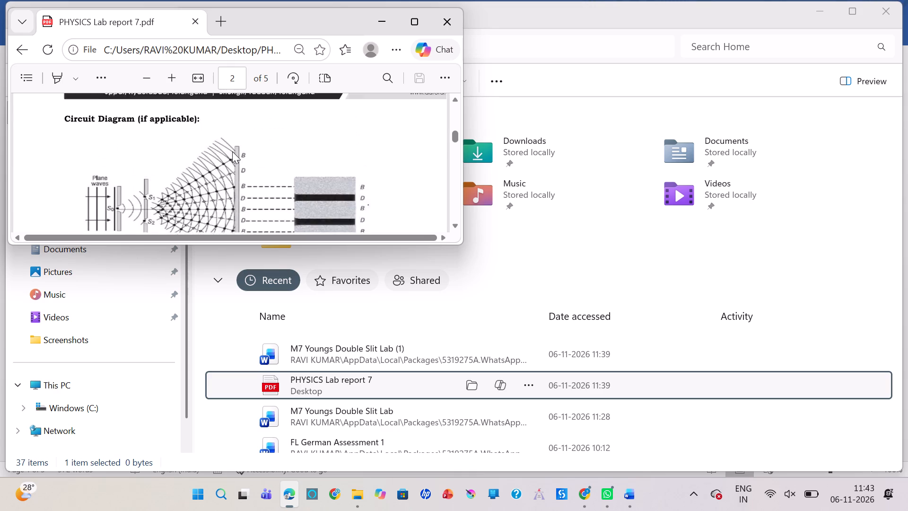
scroll(232, 151, up, 8)
scroll(232, 151, down, 4)
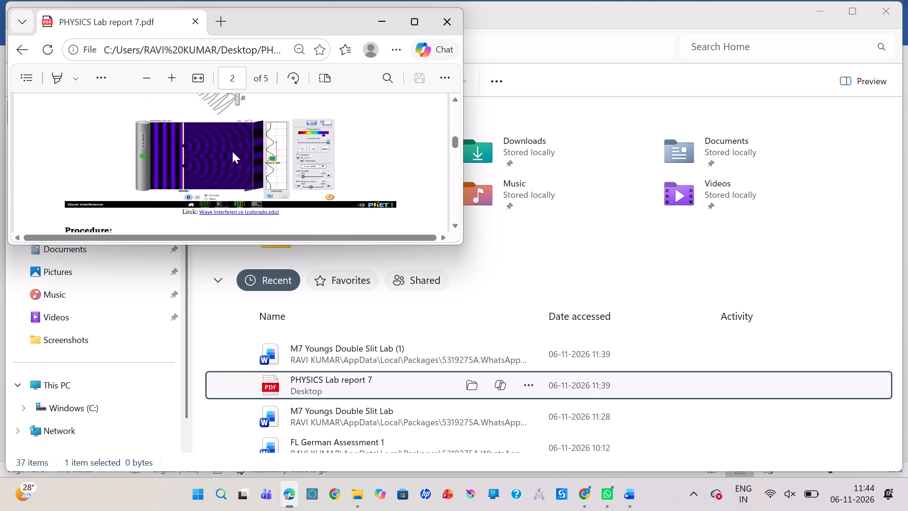
scroll(232, 151, down, 2)
scroll(232, 151, up, 2)
scroll(232, 151, down, 2)
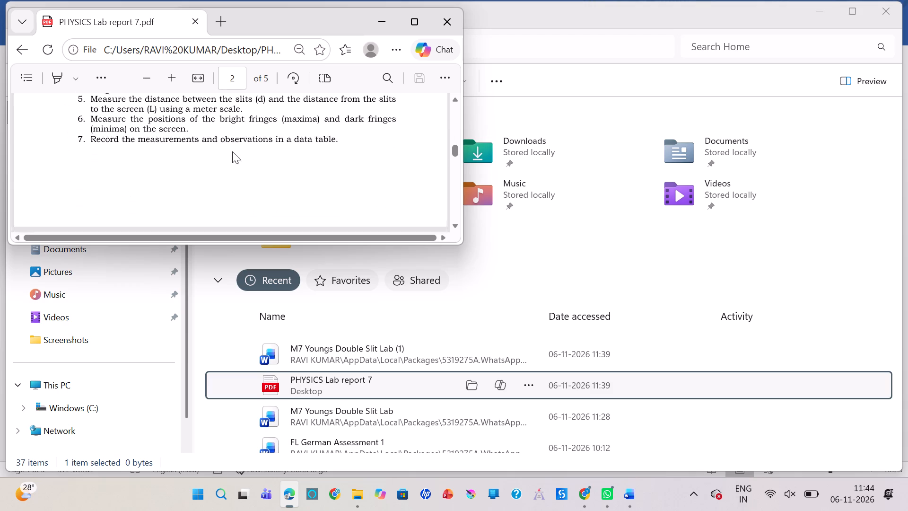
click(459, 15)
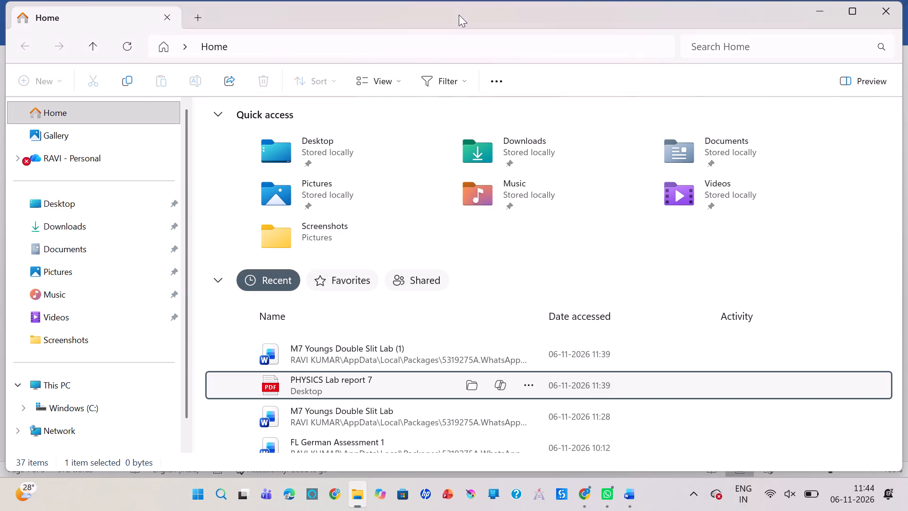
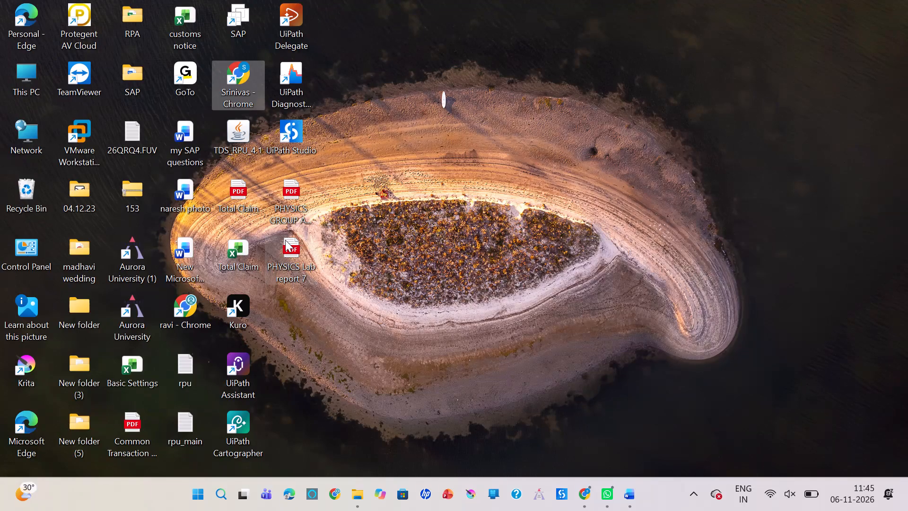
Reopen the PHYSICS Lab report 7 PDF, check the observation table, wavelength calculations, conclusion and answers on pages 3 to 5, and close it.
click(285, 240)
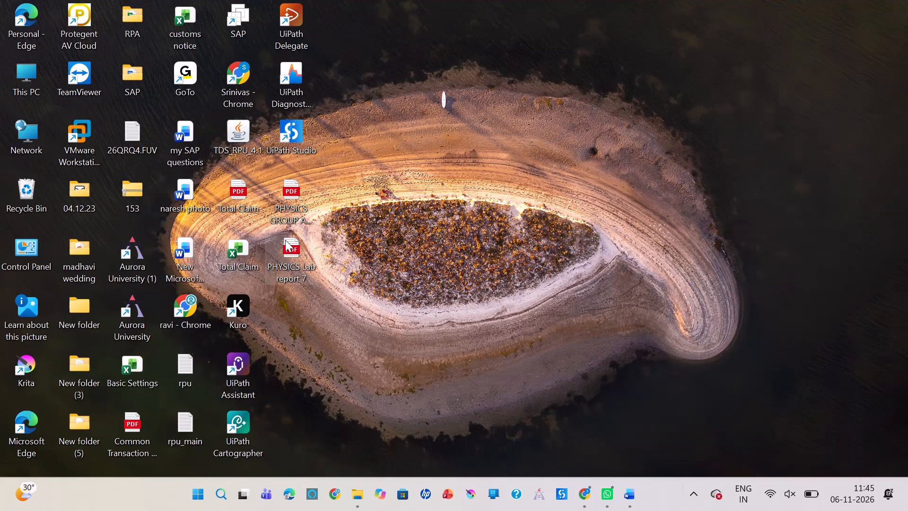
double_click(285, 240)
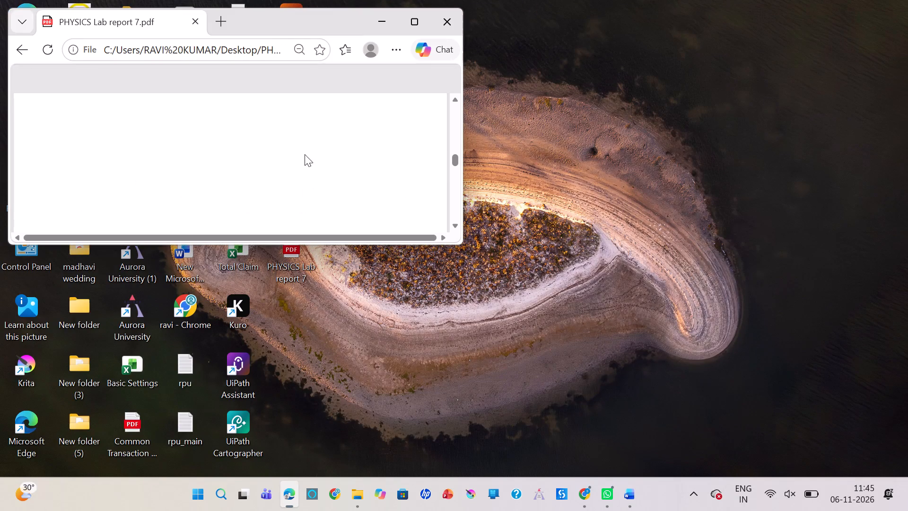
scroll(300, 158, down, 2)
scroll(300, 158, up, 2)
scroll(300, 158, down, 1)
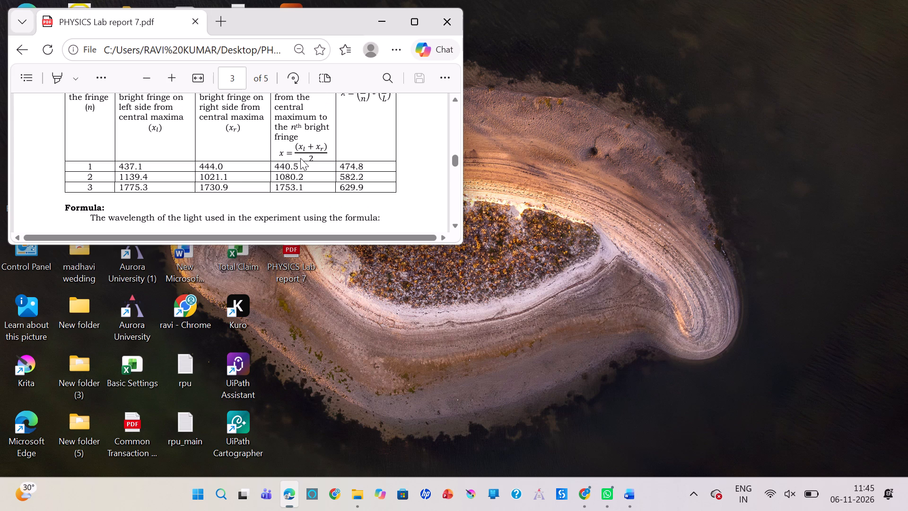
scroll(300, 158, down, 1)
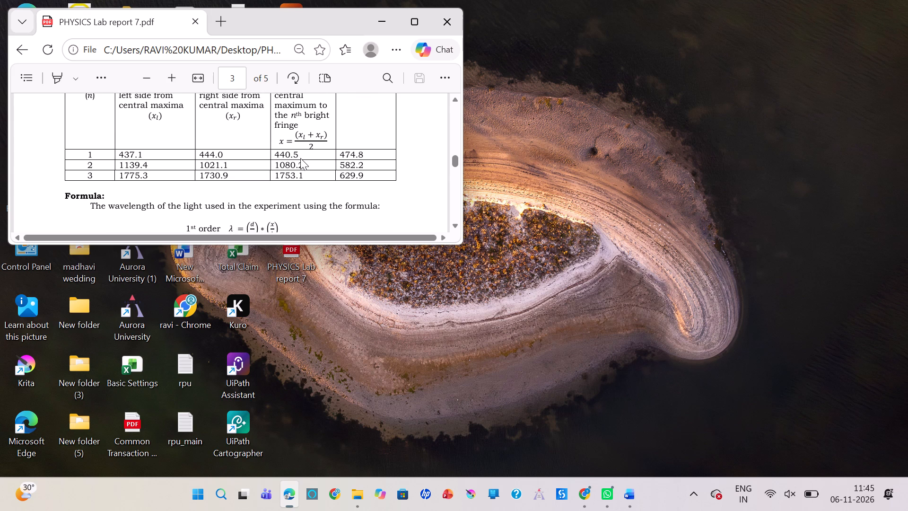
scroll(300, 158, down, 1)
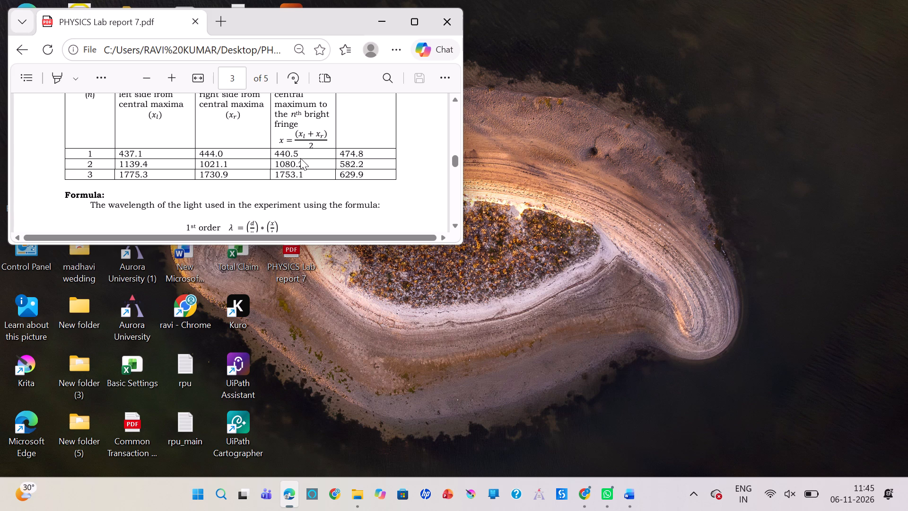
scroll(300, 158, down, 2)
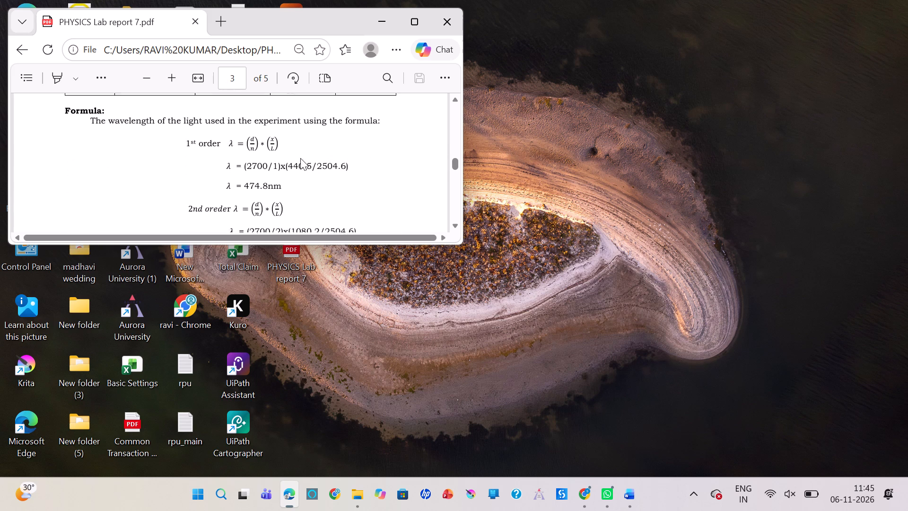
scroll(300, 158, down, 1)
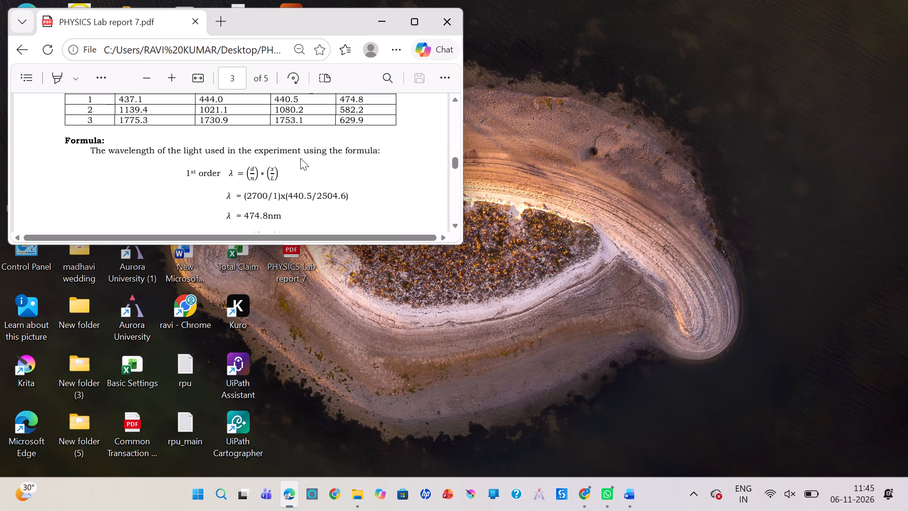
scroll(300, 158, down, 1)
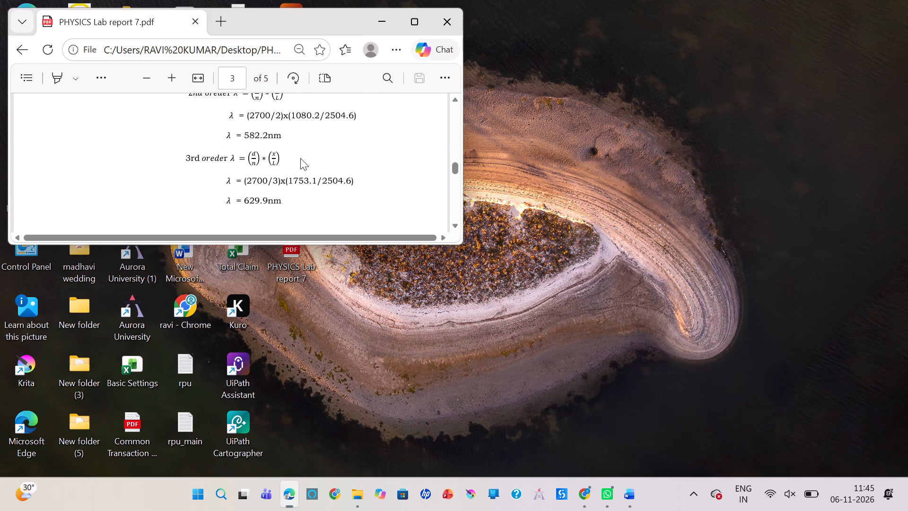
scroll(300, 158, down, 2)
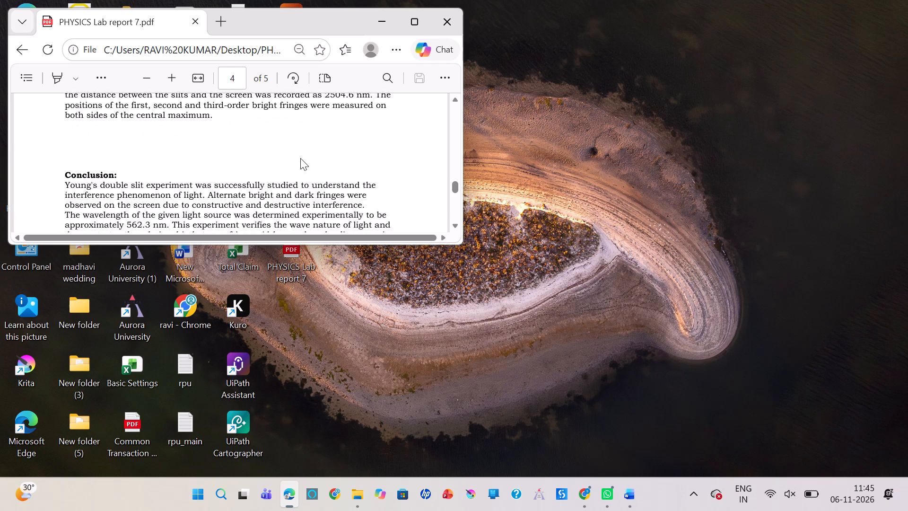
scroll(300, 158, down, 4)
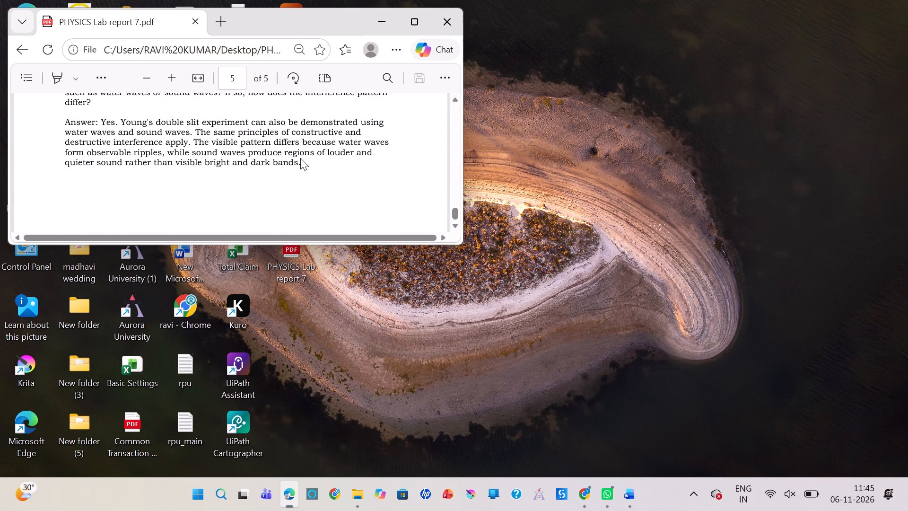
click(447, 13)
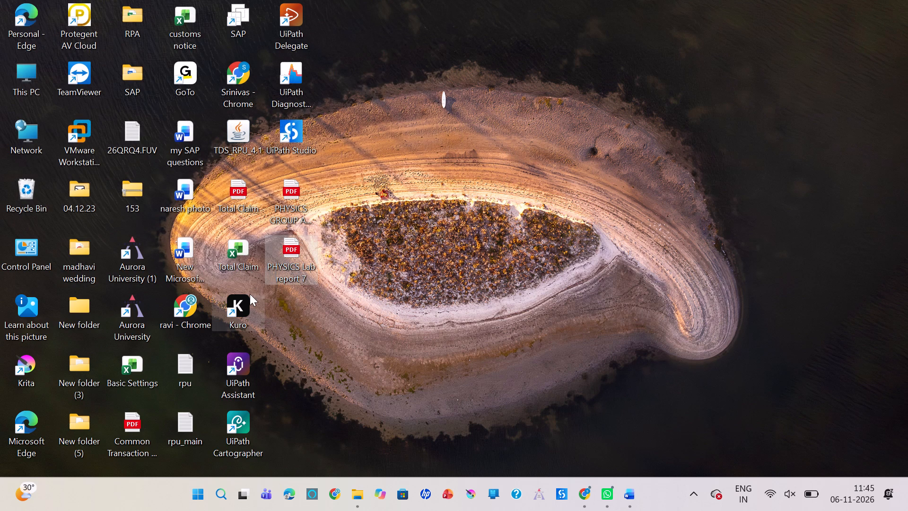
Launch the Kuro application from the desktop.
double_click(250, 294)
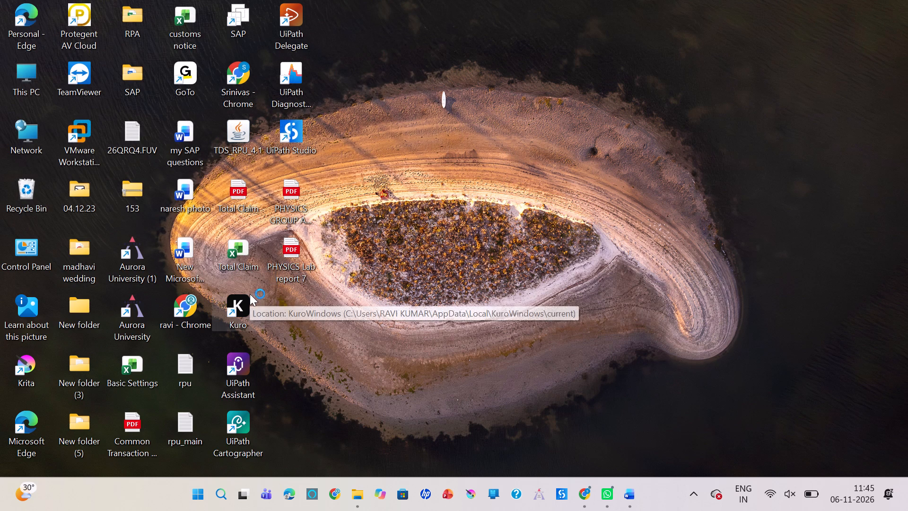